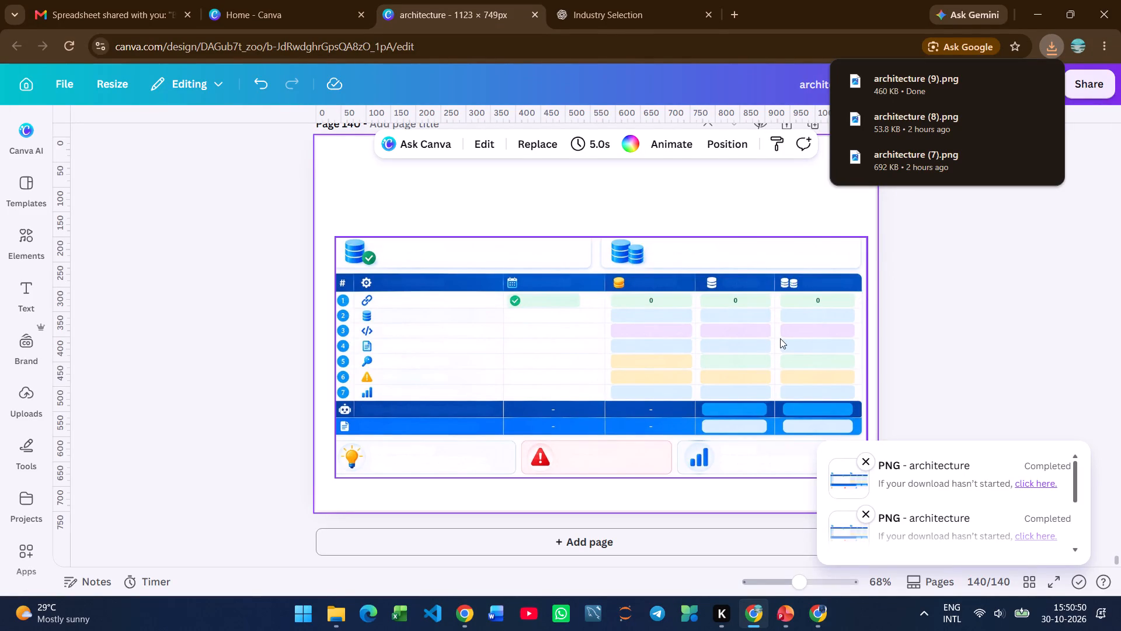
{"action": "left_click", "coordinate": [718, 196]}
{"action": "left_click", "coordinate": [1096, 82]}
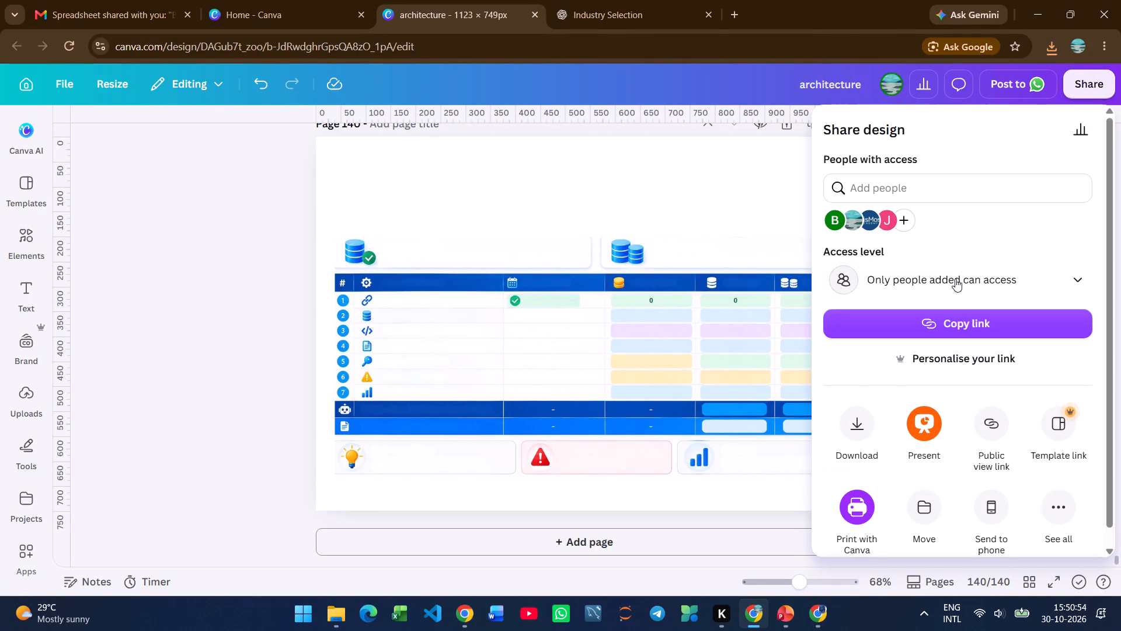
Switch to File Explorer and copy the architecture (9) PNG from the refreshed Downloads folder.
{"action": "left_click", "coordinate": [335, 614]}
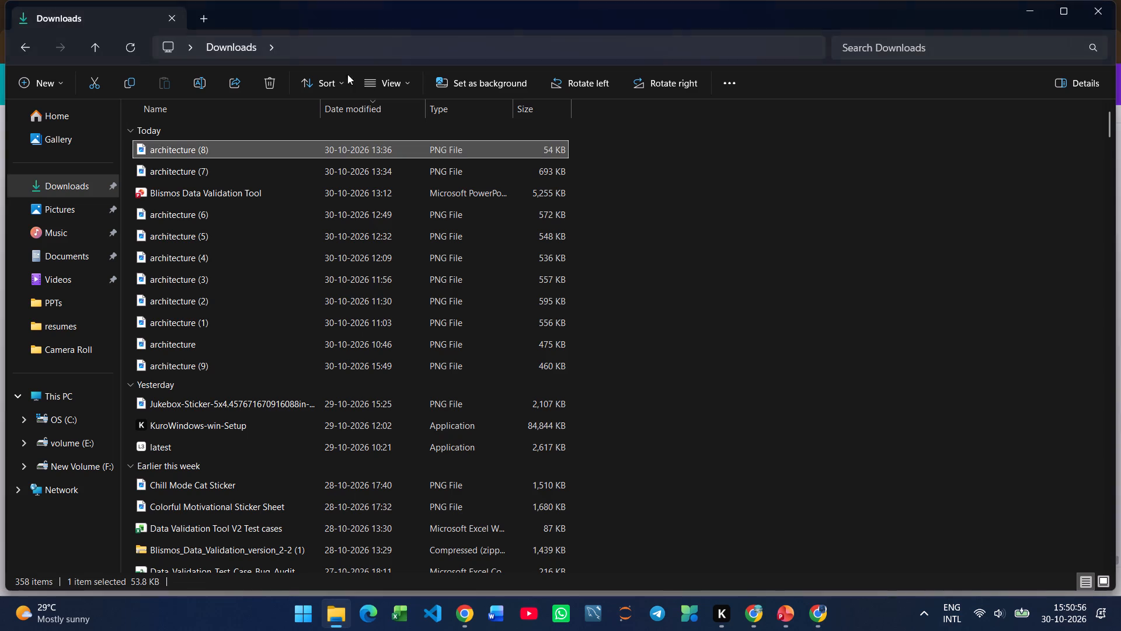
{"action": "left_click", "coordinate": [129, 50]}
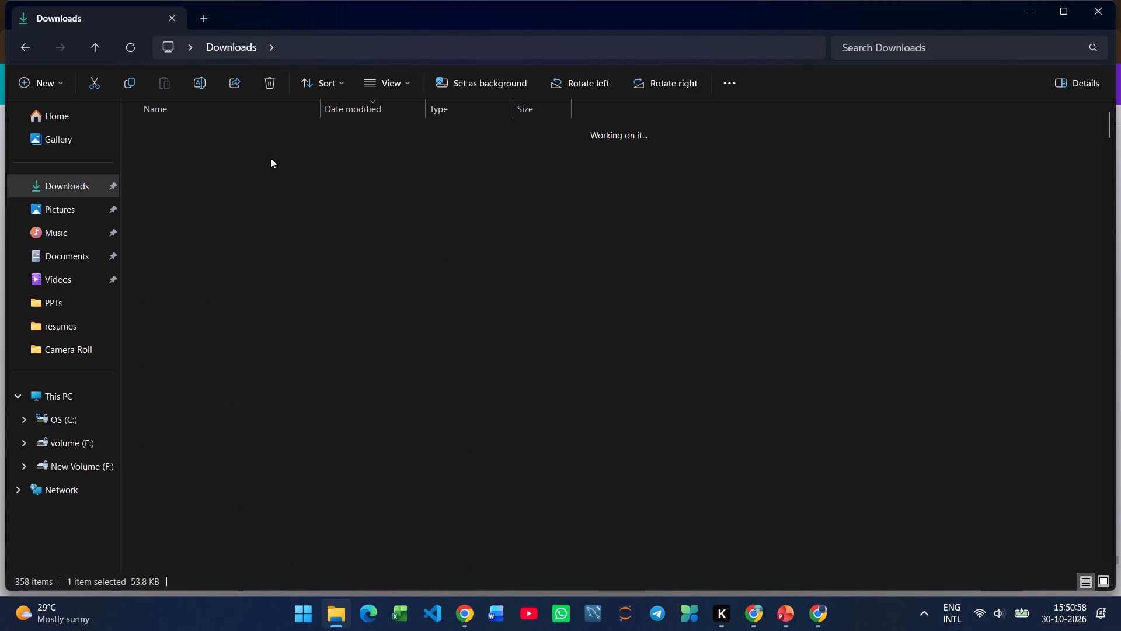
{"action": "left_click", "coordinate": [235, 154]}
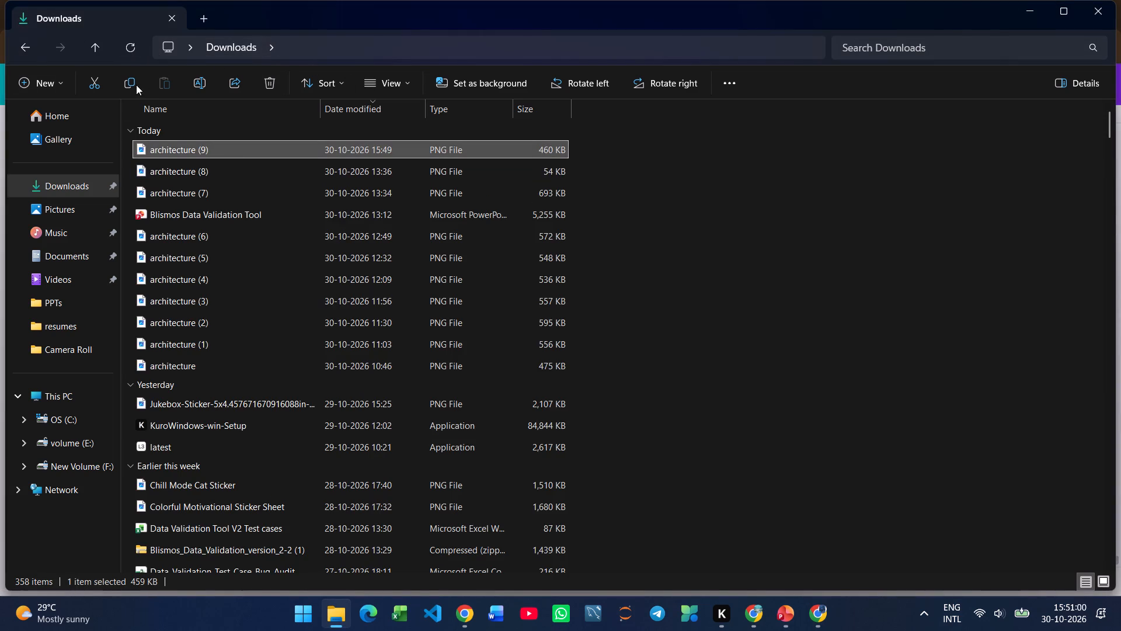
{"action": "left_click", "coordinate": [132, 88]}
Switch to the Blismos Data Validation Tool presentation in PowerPoint and duplicate slide 13, AI Usage & Token Cost.
{"action": "left_click", "coordinate": [789, 599]}
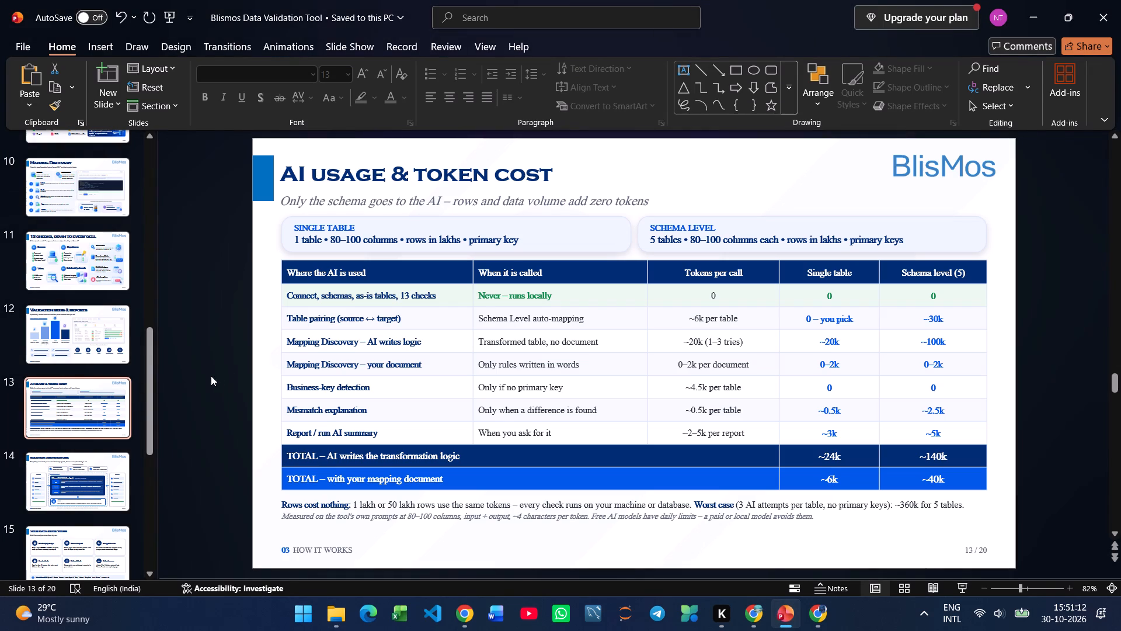
{"action": "right_click_drag", "start_coordinate": [94, 404], "coordinate": [96, 398]}
{"action": "left_click", "coordinate": [157, 190]}
Delete the "03 HOW IT WORKS" footer text box from the original slide 13.
{"action": "left_click", "coordinate": [88, 391]}
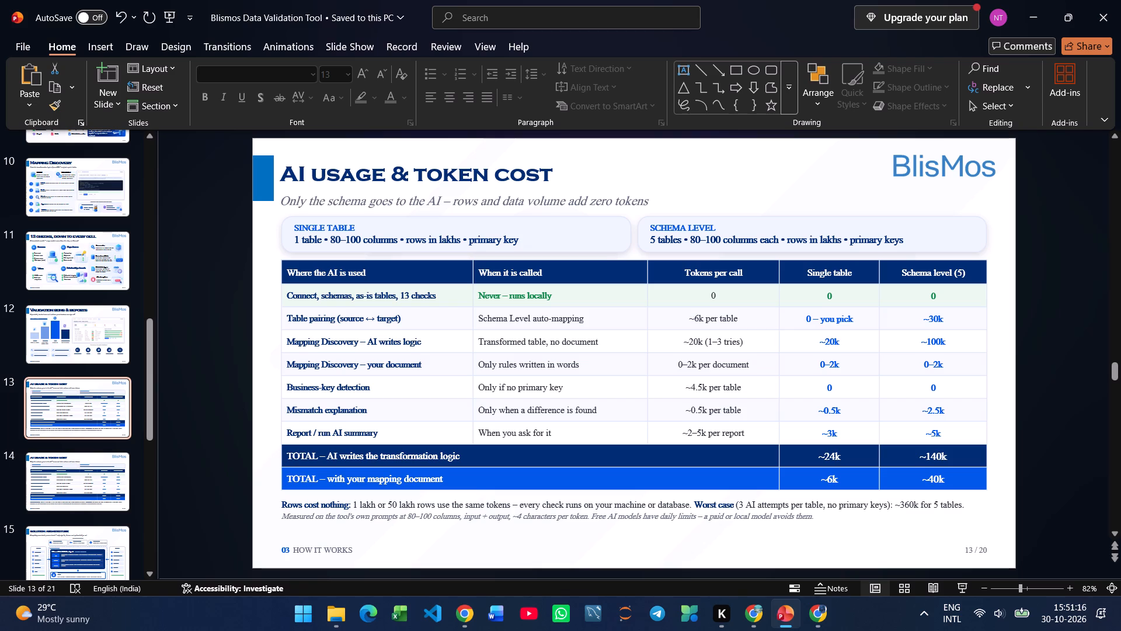
{"action": "left_click", "coordinate": [340, 554]}
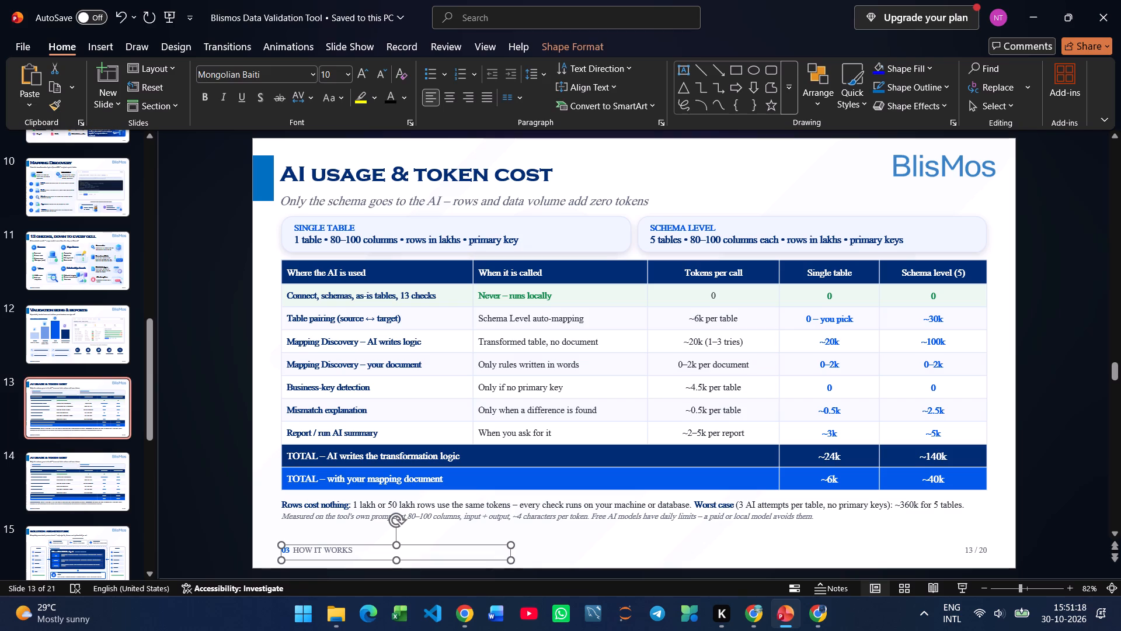
{"action": "key", "text": "BackSpace"}
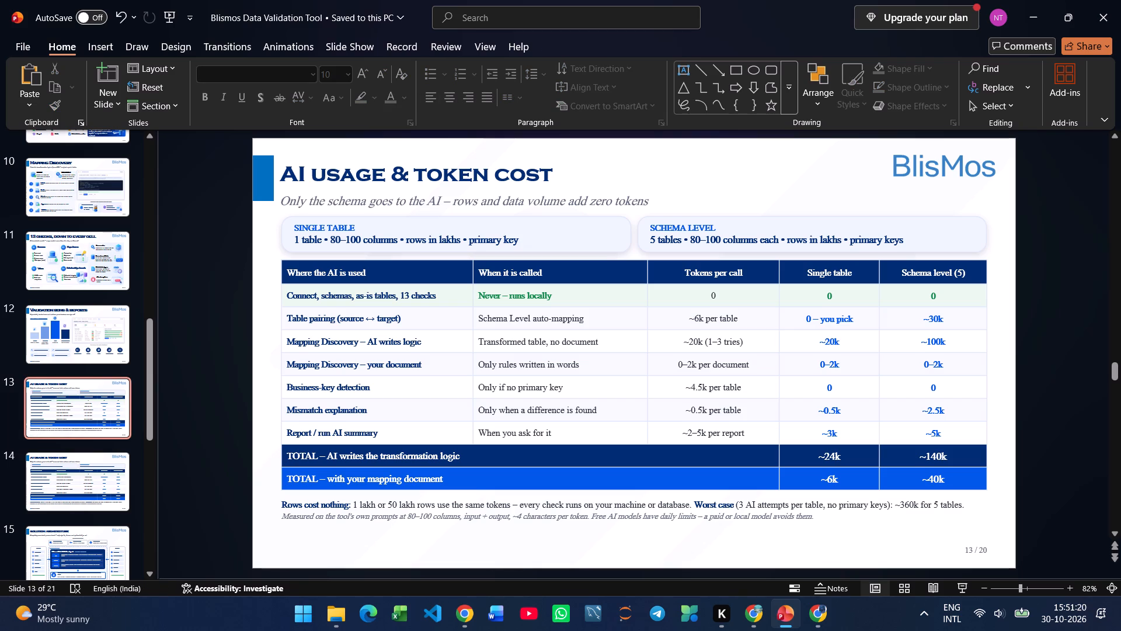
Delete the whole AI usage and token cost table from slide 13.
{"action": "left_click_drag", "start_coordinate": [833, 538], "coordinate": [262, 224]}
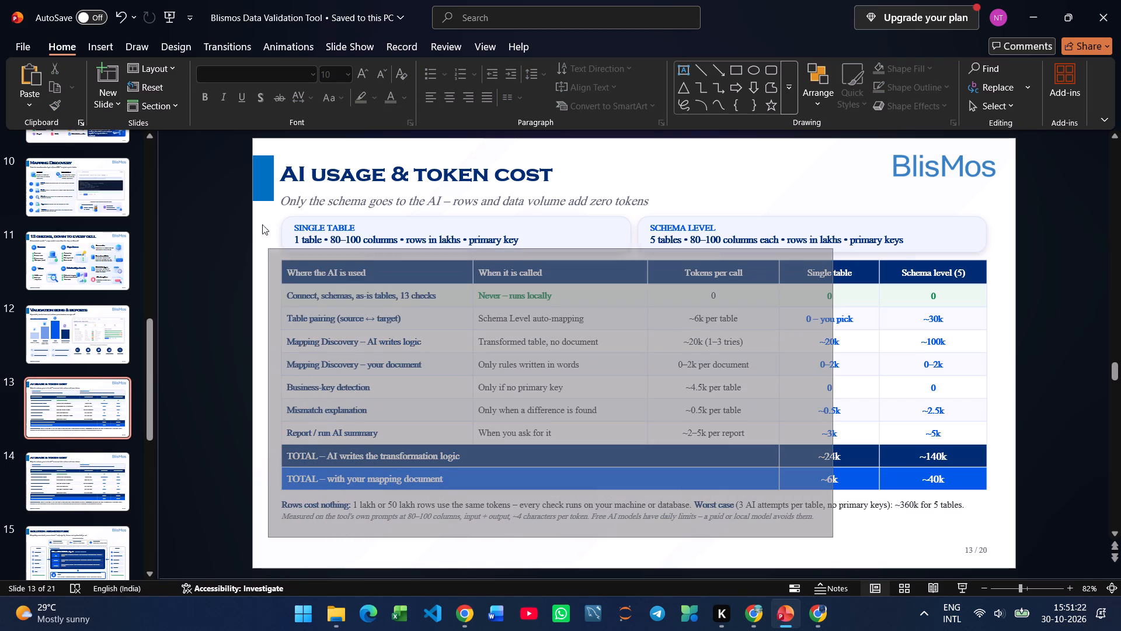
{"action": "left_click_drag", "start_coordinate": [262, 224], "coordinate": [281, 221]}
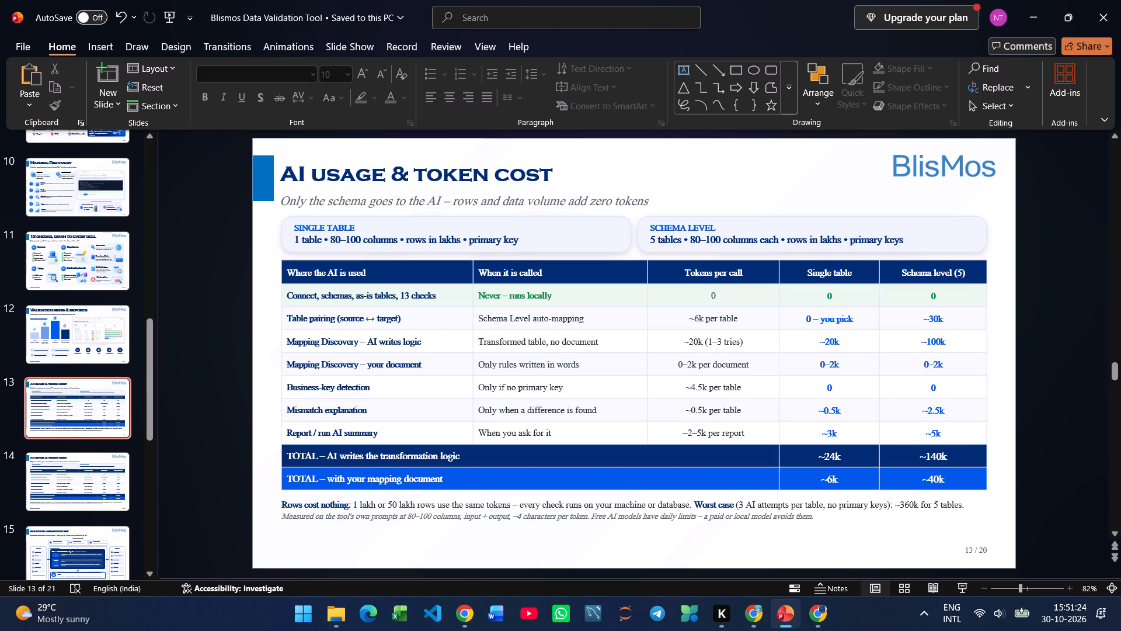
{"action": "left_click", "coordinate": [582, 382]}
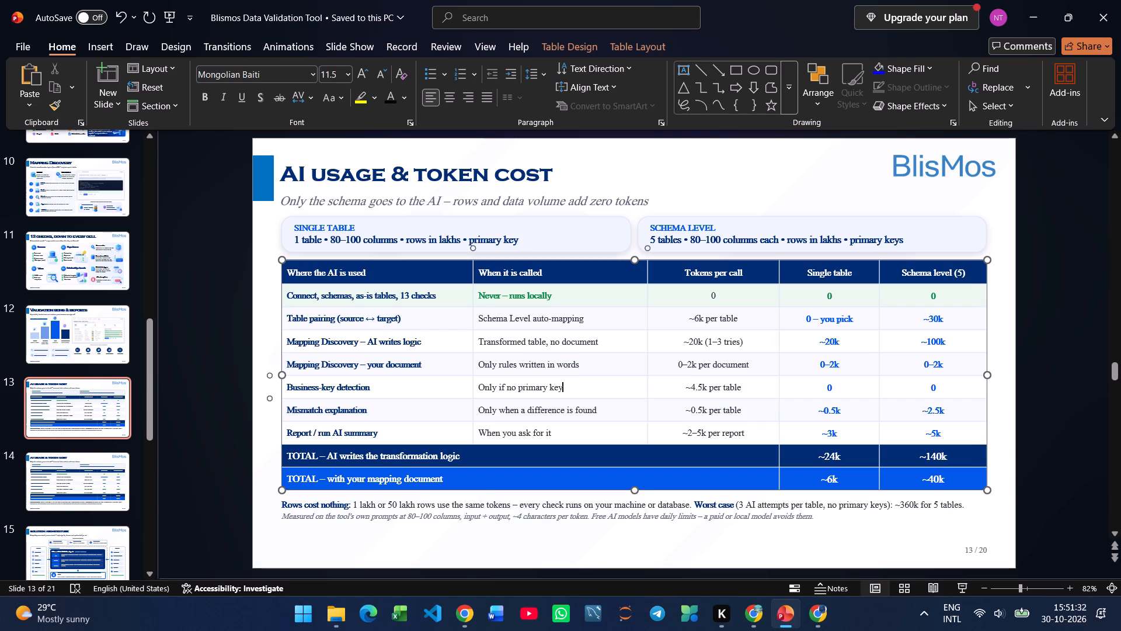
{"action": "key", "text": "BackSpace"}
{"action": "key", "text": "BackSpace"}
{"action": "left_click", "coordinate": [614, 258]}
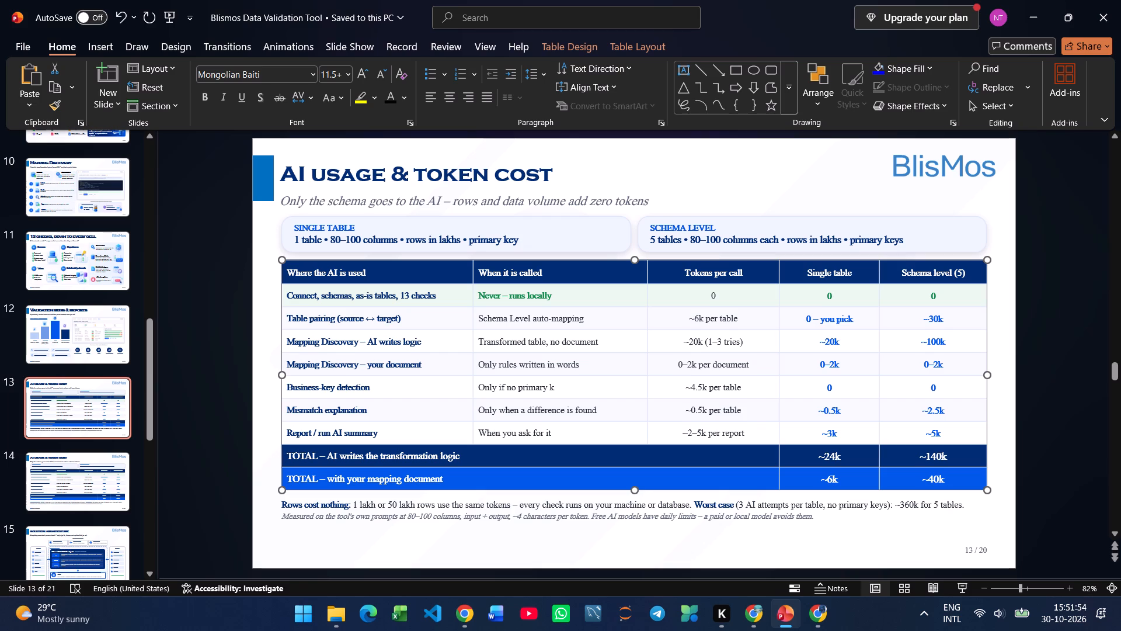
{"action": "key", "text": "BackSpace"}
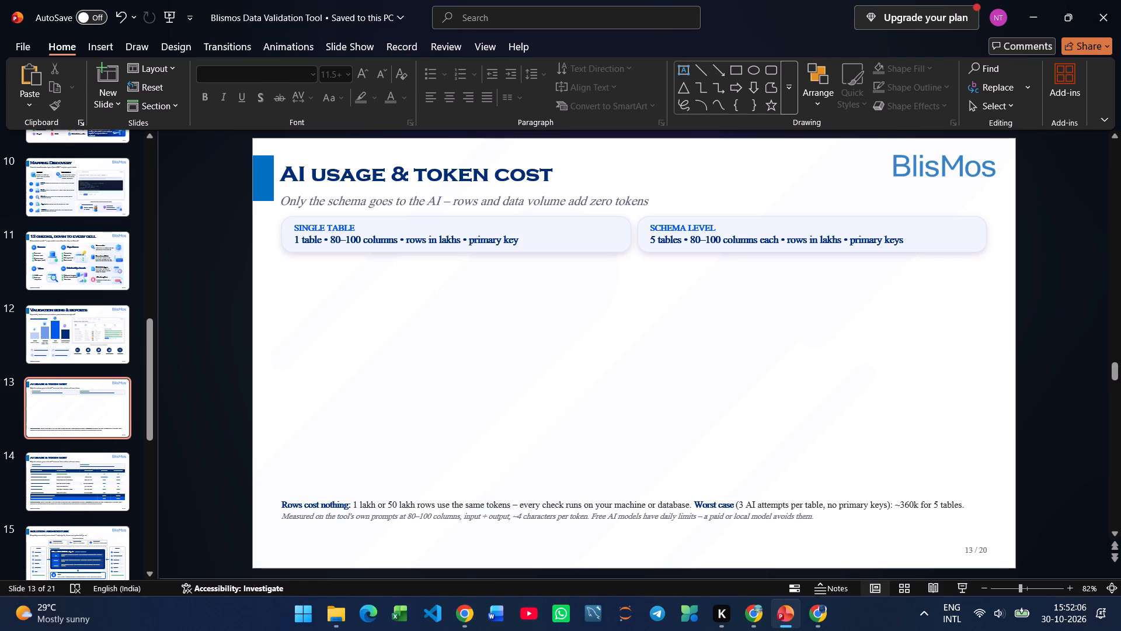
Delete the Schema Level and Single Table cards from slide 13, including their text boxes and background shapes.
{"action": "left_click", "coordinate": [722, 257]}
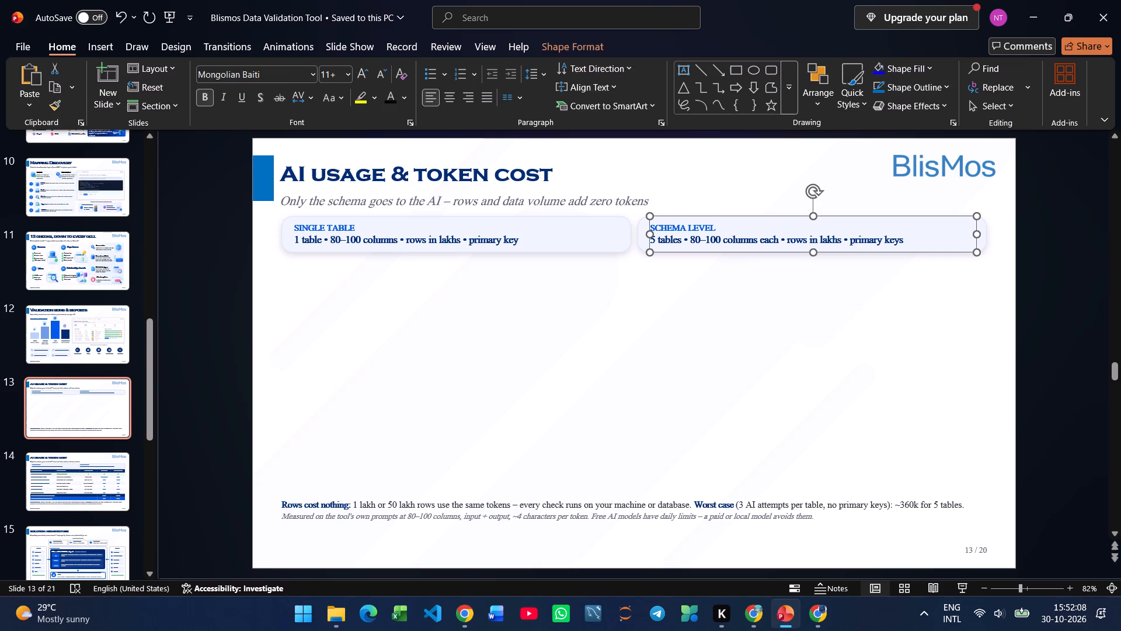
{"action": "key", "text": "BackSpace"}
{"action": "left_click", "coordinate": [722, 257]}
{"action": "key", "text": "BackSpace"}
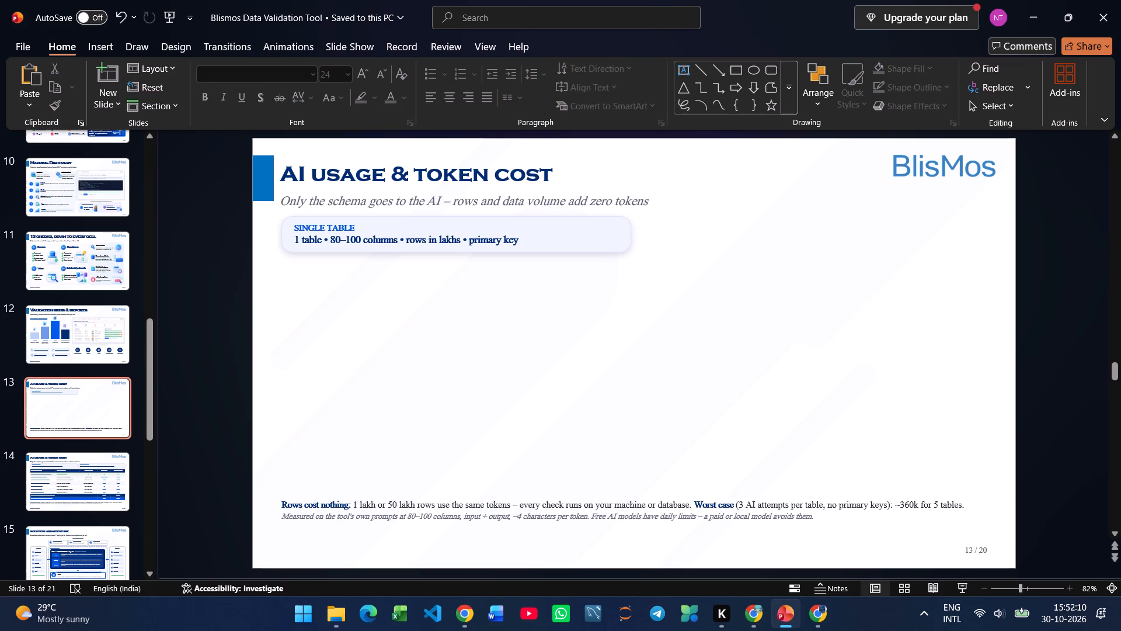
{"action": "left_click", "coordinate": [535, 249]}
{"action": "key", "text": "BackSpace"}
{"action": "left_click", "coordinate": [535, 249]}
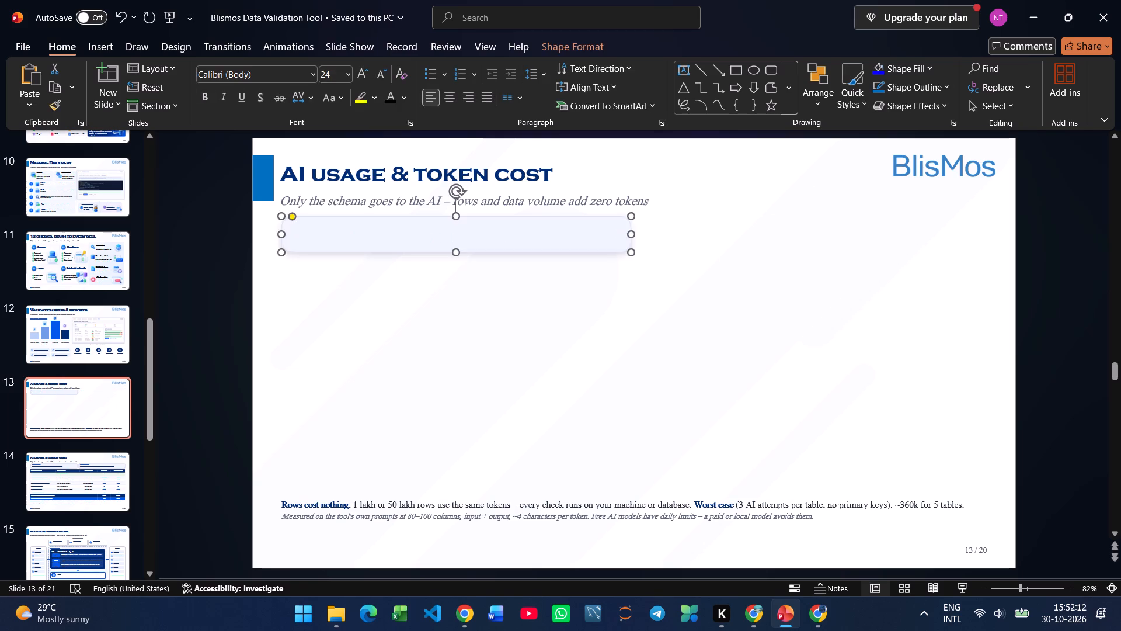
{"action": "key", "text": "BackSpace"}
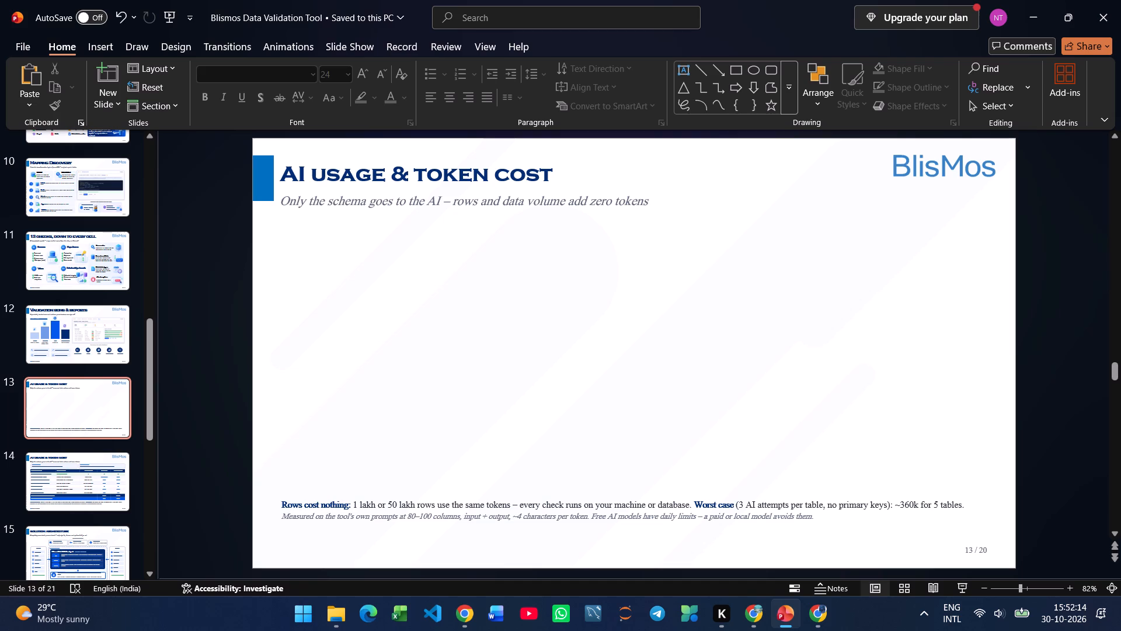
Delete the "Rows cost nothing" notes text box near the bottom of slide 13.
{"action": "left_click", "coordinate": [691, 525]}
{"action": "key", "text": "BackSpace"}
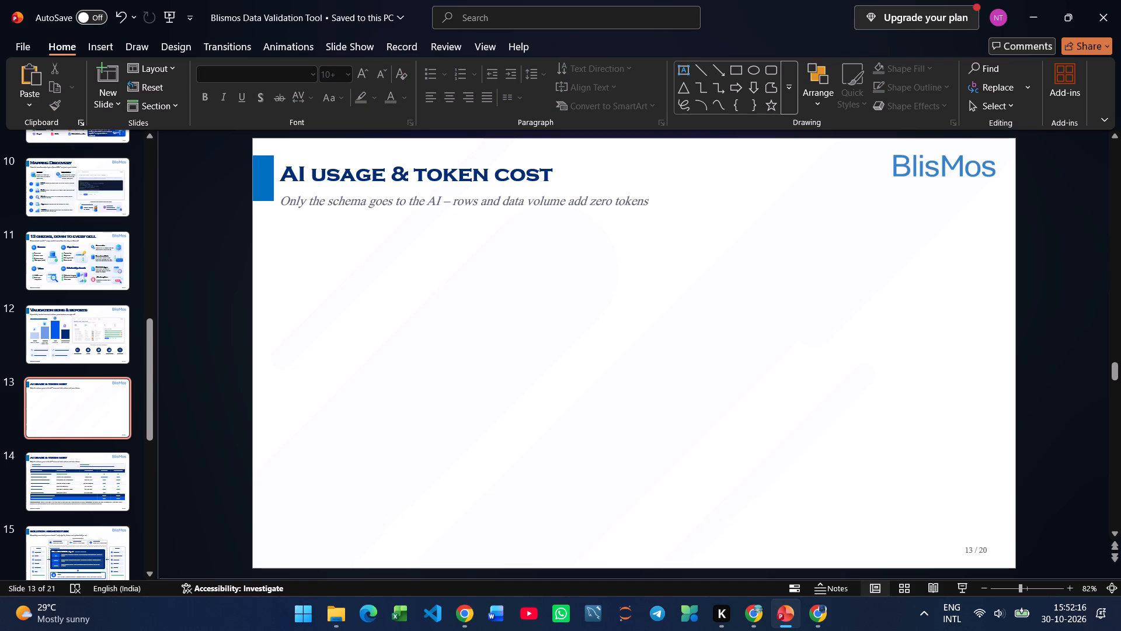
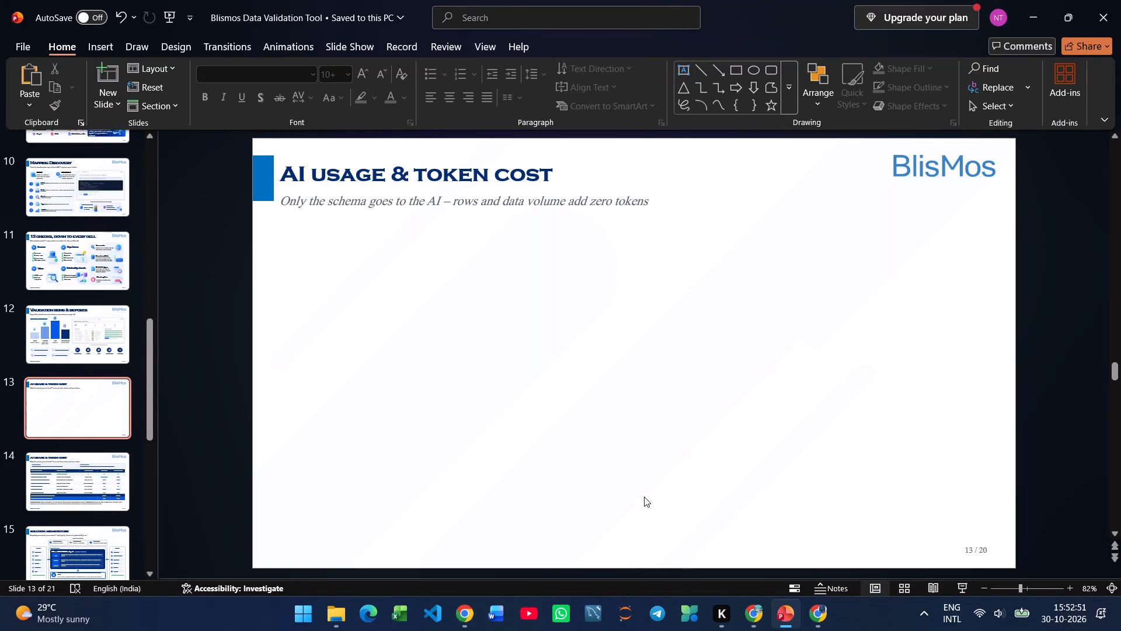
Paste the copied blank table graphic onto slide 13 and crop its empty margins on all four sides, to about 12.2 cm tall.
{"action": "key", "text": "ctrl+v"}
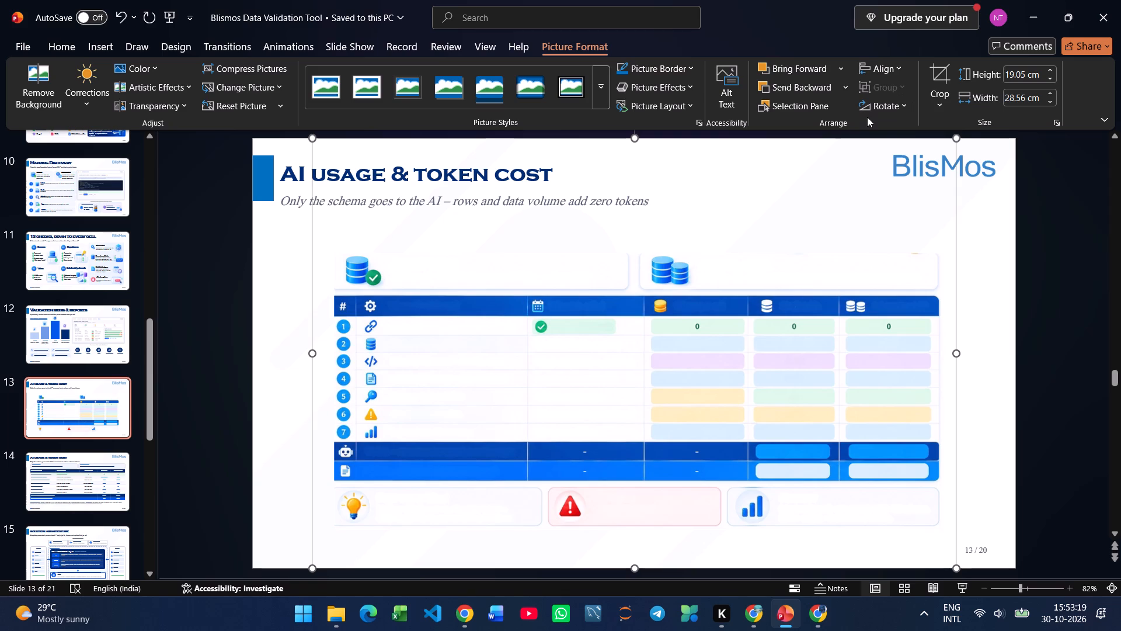
{"action": "left_click", "coordinate": [937, 74]}
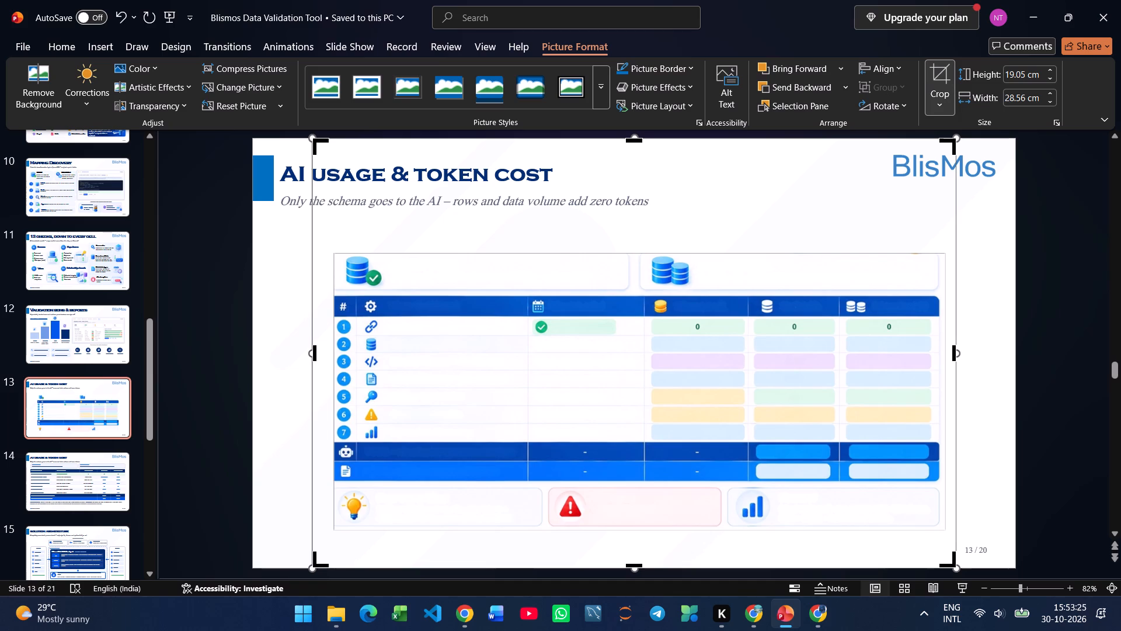
{"action": "left_click_drag", "start_coordinate": [632, 140], "coordinate": [629, 217]}
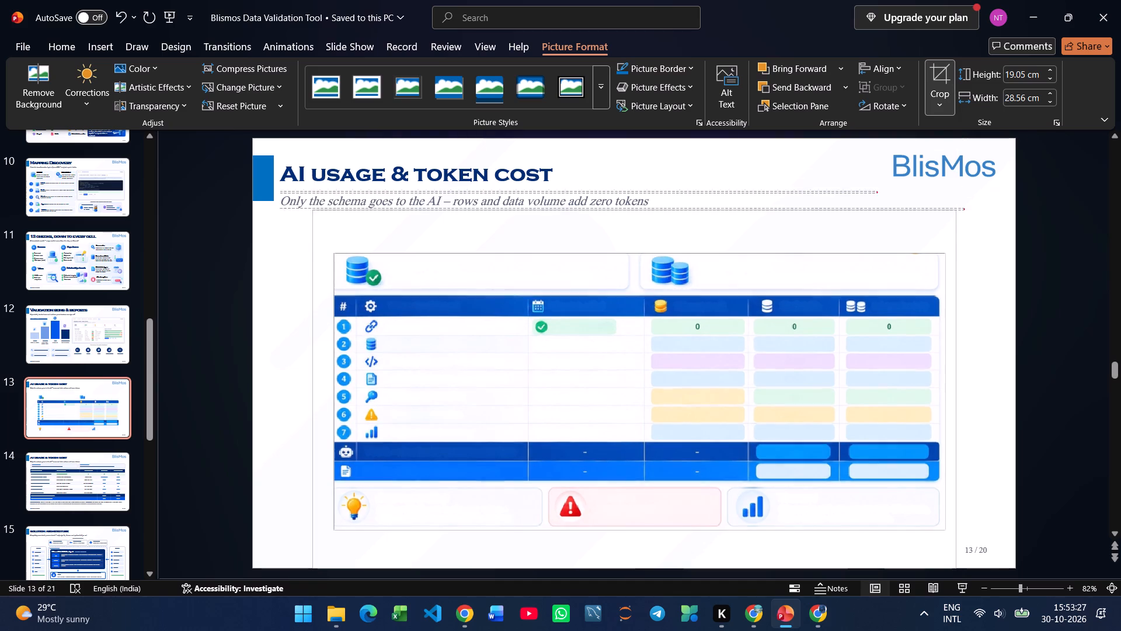
{"action": "left_click_drag", "start_coordinate": [629, 217], "coordinate": [629, 256]}
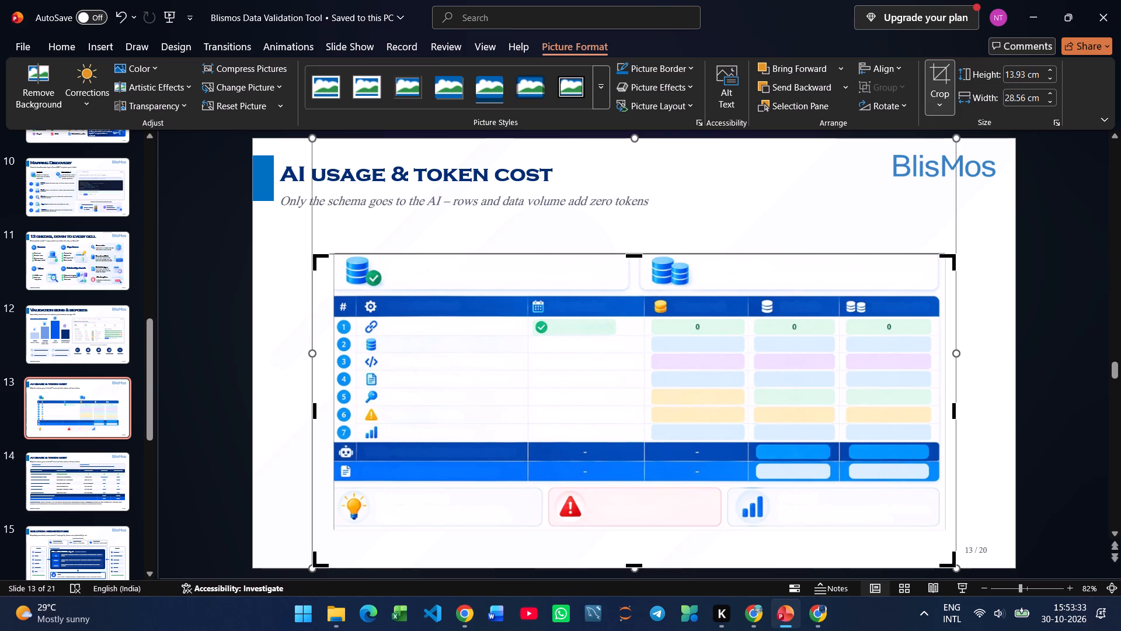
{"action": "left_click_drag", "start_coordinate": [315, 414], "coordinate": [332, 408]}
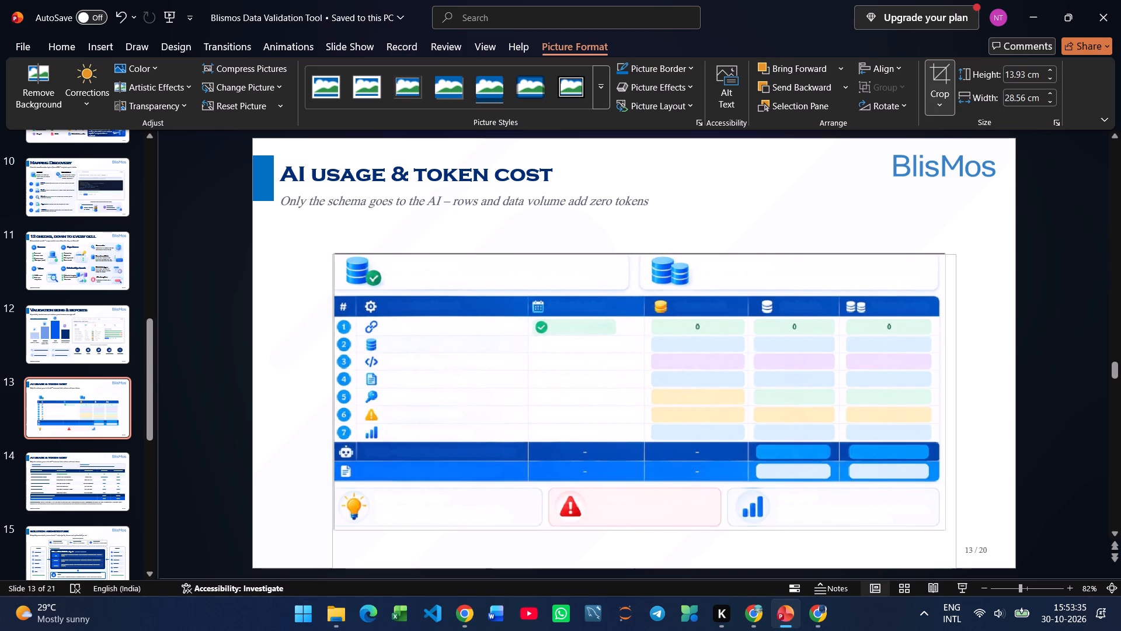
{"action": "left_click_drag", "start_coordinate": [332, 408], "coordinate": [334, 408]}
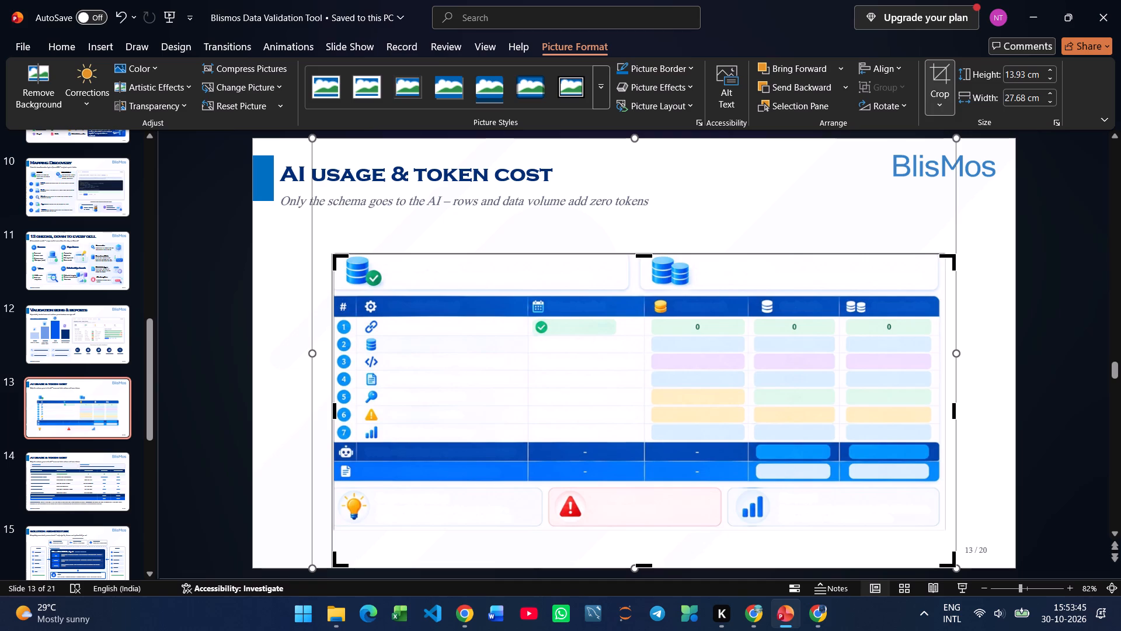
{"action": "left_click_drag", "start_coordinate": [650, 564], "coordinate": [650, 536]}
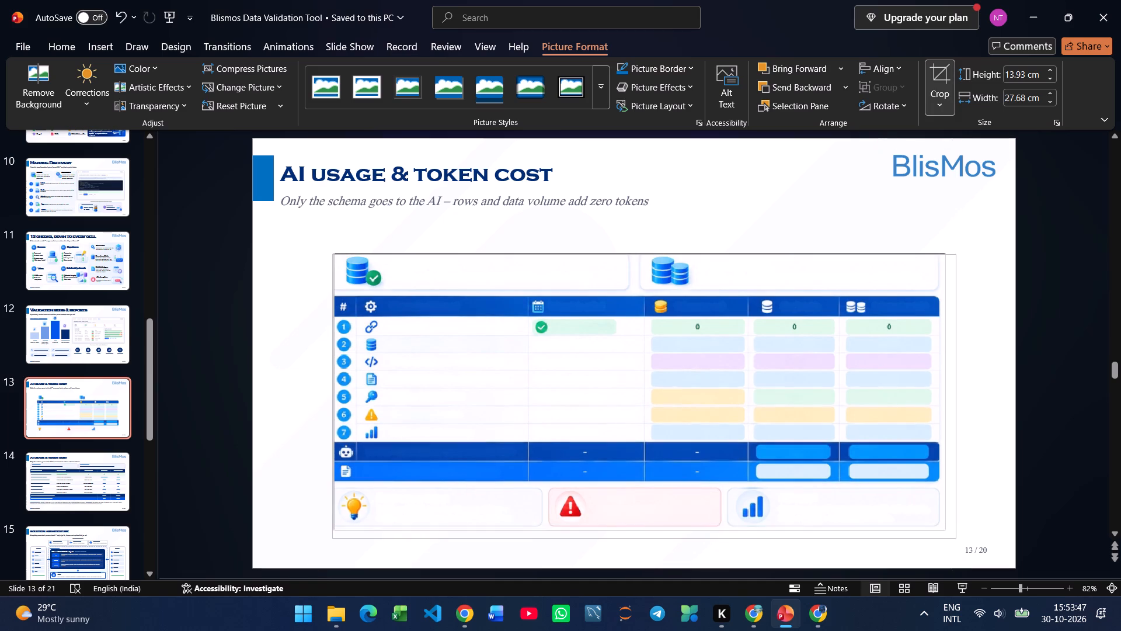
{"action": "left_click_drag", "start_coordinate": [650, 536], "coordinate": [652, 529]}
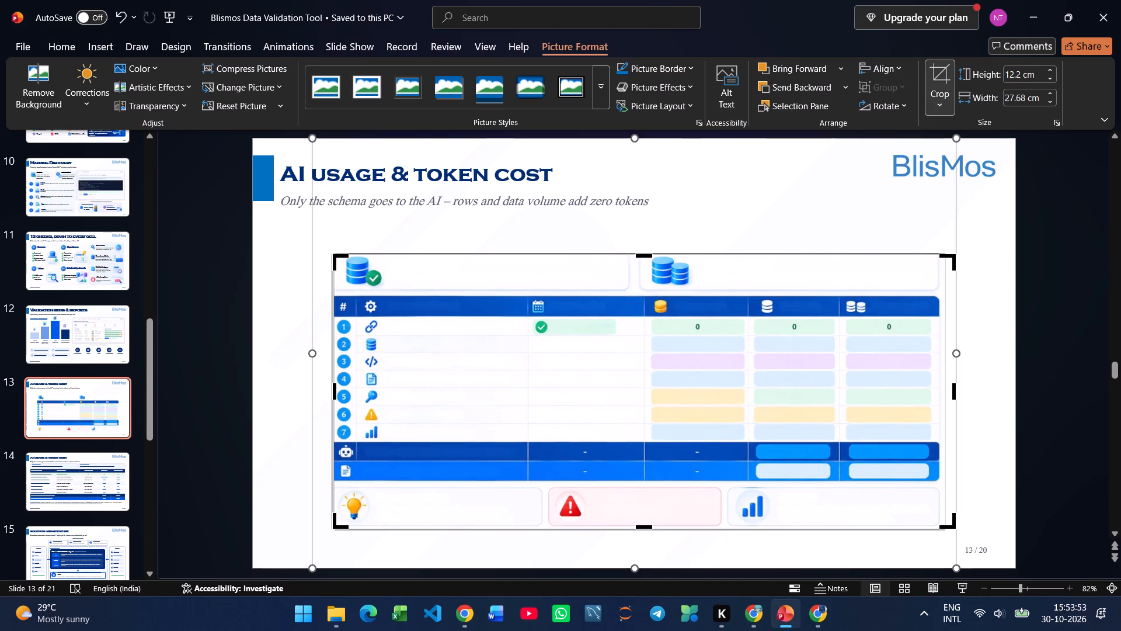
{"action": "left_click_drag", "start_coordinate": [952, 389], "coordinate": [941, 391]}
{"action": "left_click", "coordinate": [981, 396]}
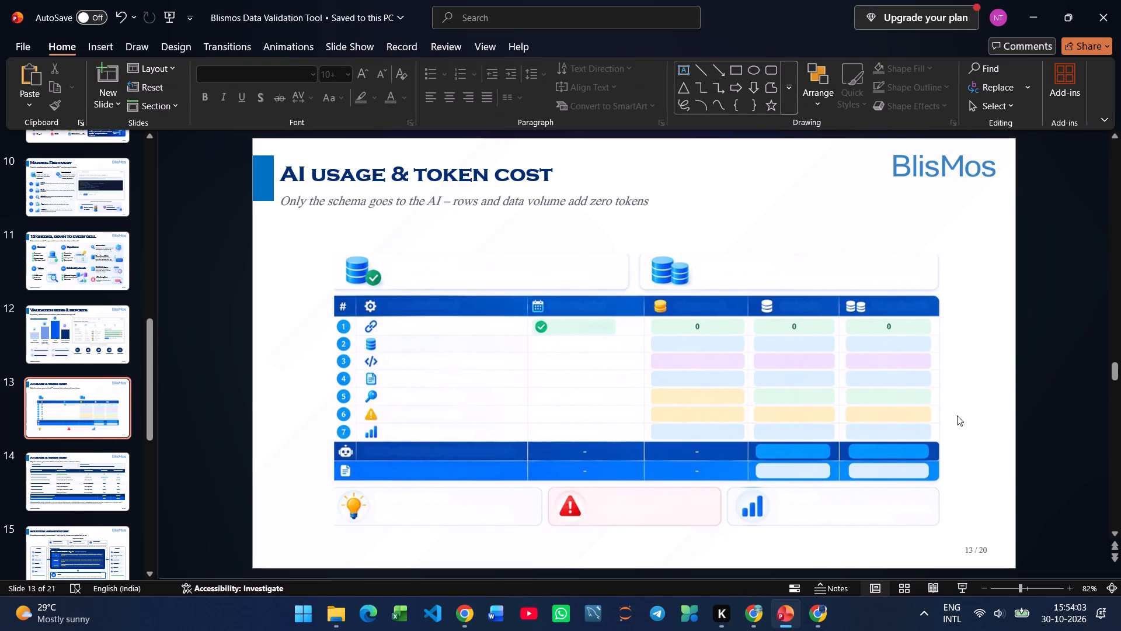
Move and enlarge the cropped graphic so it spans the slide's content width, centred between the subtitle and the page number.
{"action": "left_click_drag", "start_coordinate": [850, 416], "coordinate": [791, 387]}
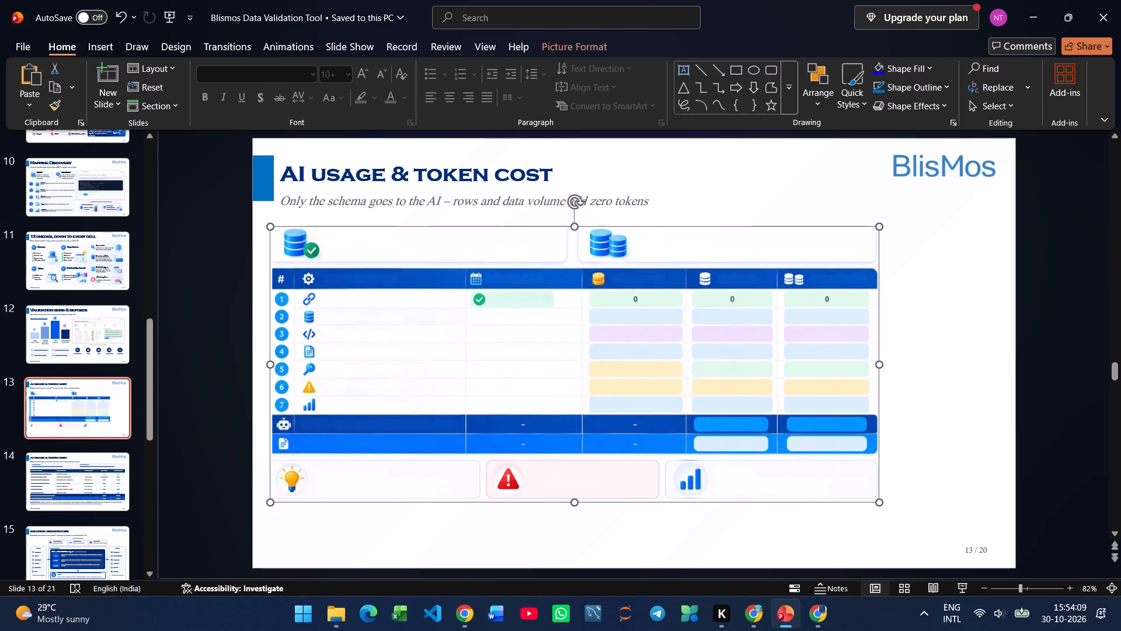
{"action": "left_click_drag", "start_coordinate": [876, 502], "coordinate": [878, 502]}
{"action": "left_click_drag", "start_coordinate": [878, 502], "coordinate": [978, 532]}
{"action": "left_click_drag", "start_coordinate": [896, 510], "coordinate": [909, 500]}
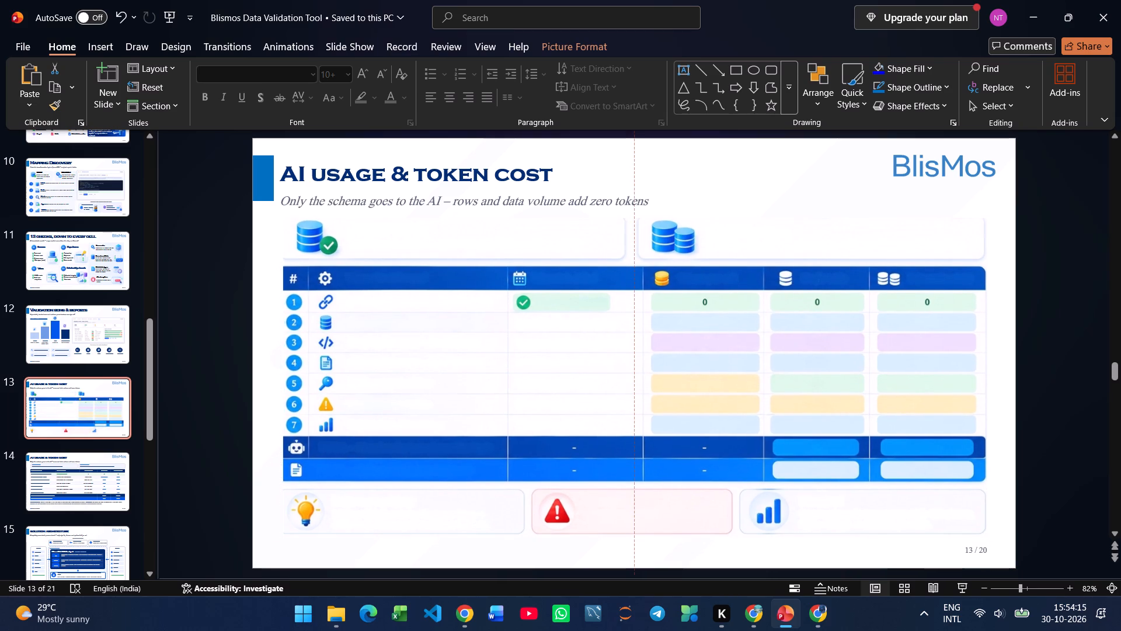
{"action": "left_click_drag", "start_coordinate": [909, 500], "coordinate": [907, 501]}
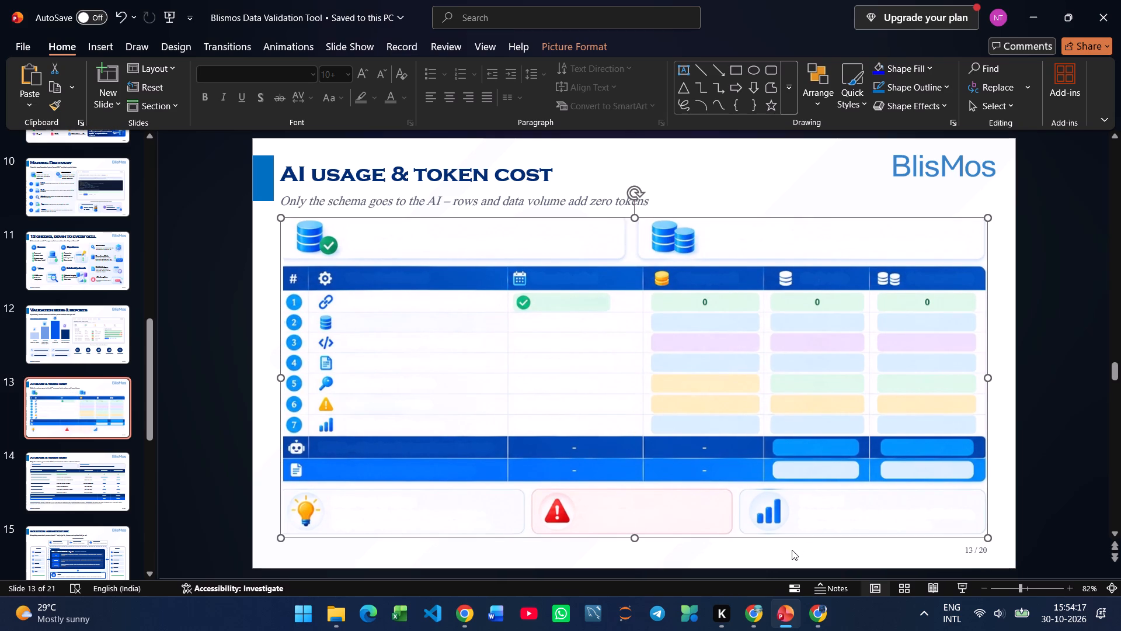
Copy the whole "SINGLE TABLE" card text from slide 14 and paste it onto slide 13.
{"action": "left_click", "coordinate": [83, 460]}
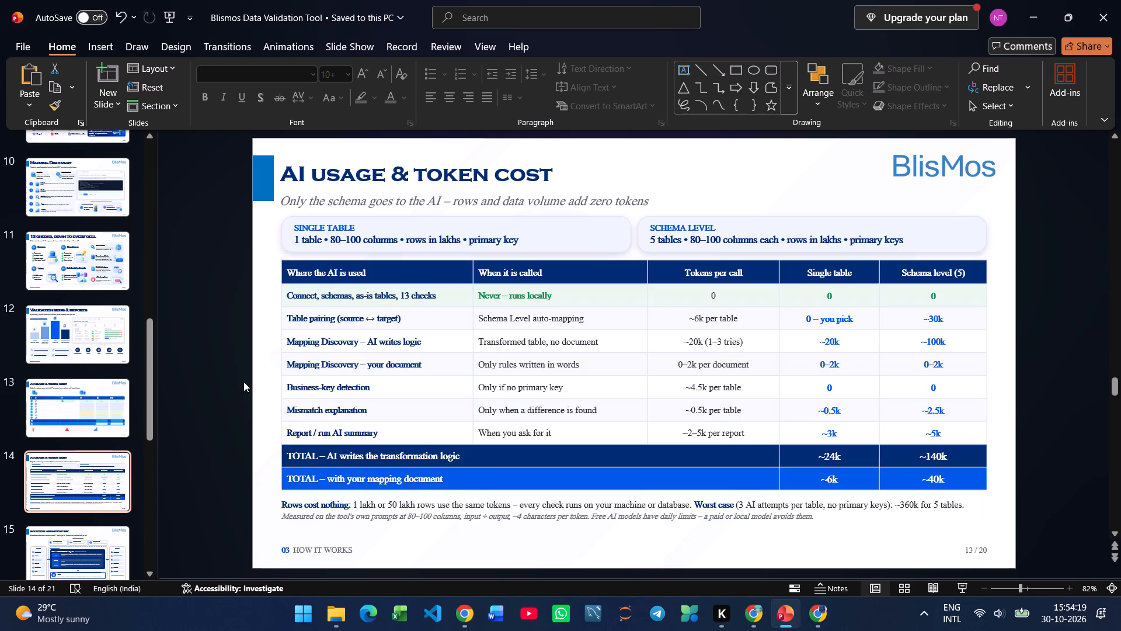
{"action": "left_click", "coordinate": [356, 234]}
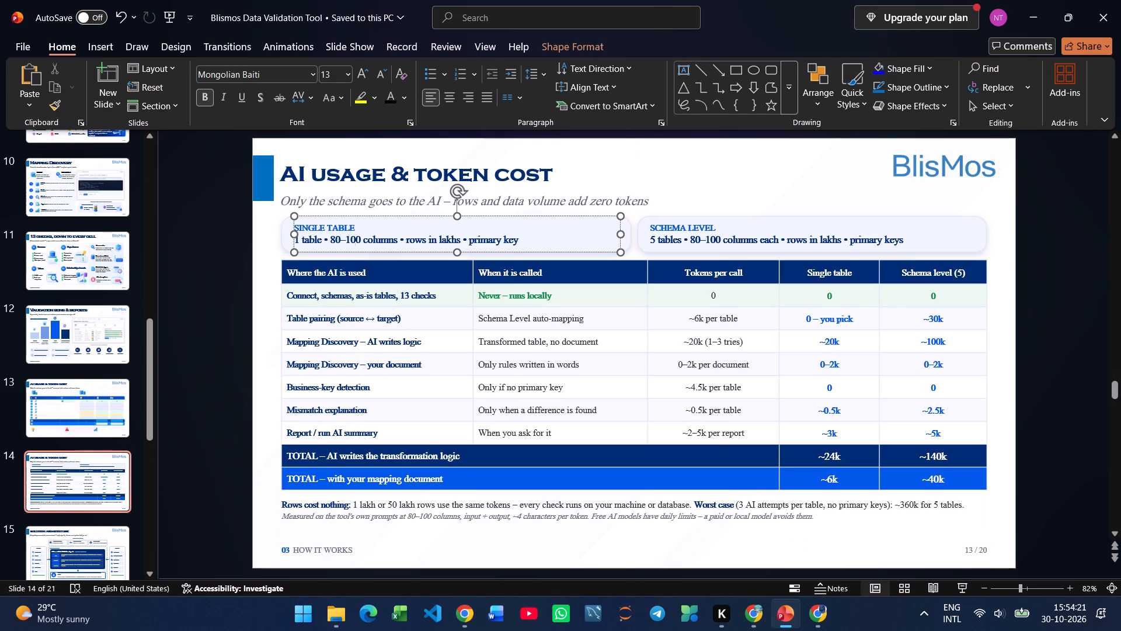
{"action": "key", "text": "ctrl+a"}
{"action": "key", "text": "ctrl+c"}
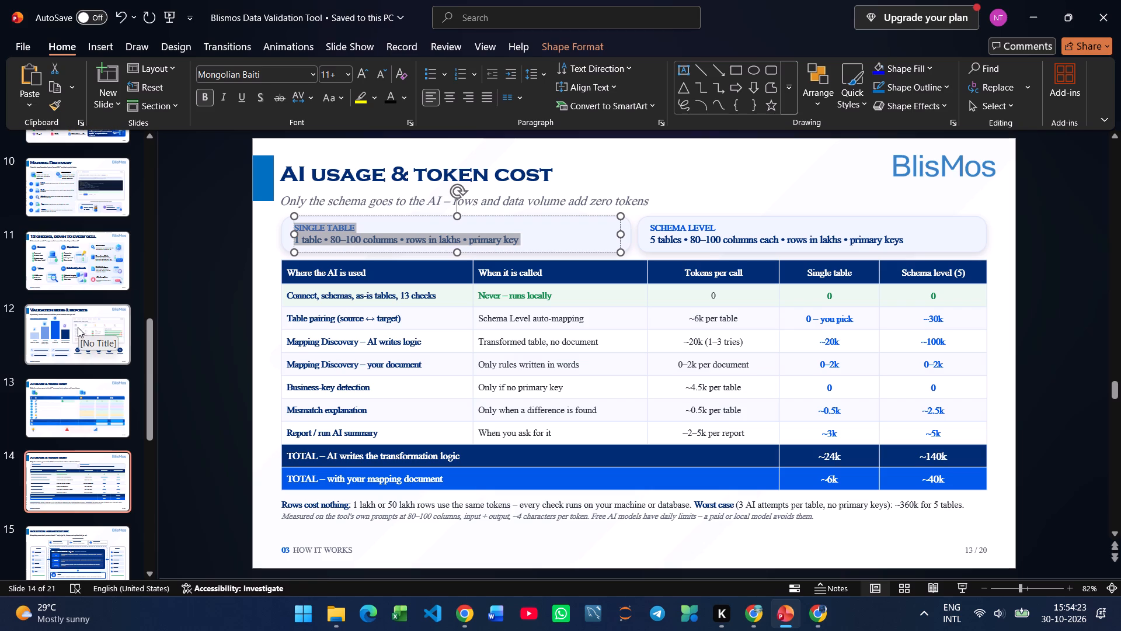
{"action": "left_click", "coordinate": [53, 411]}
{"action": "key", "text": "ctrl+v"}
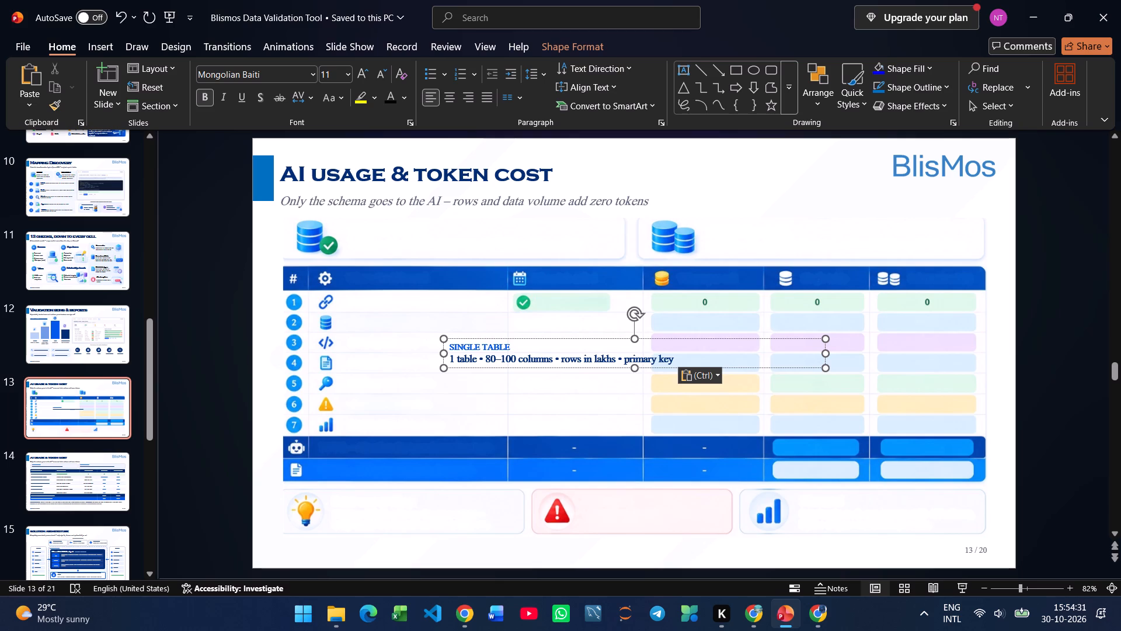
Set the Single Table text to 14 pt and fit its text box into the first card, beside the checked database icon.
{"action": "left_click_drag", "start_coordinate": [828, 352], "coordinate": [690, 360]}
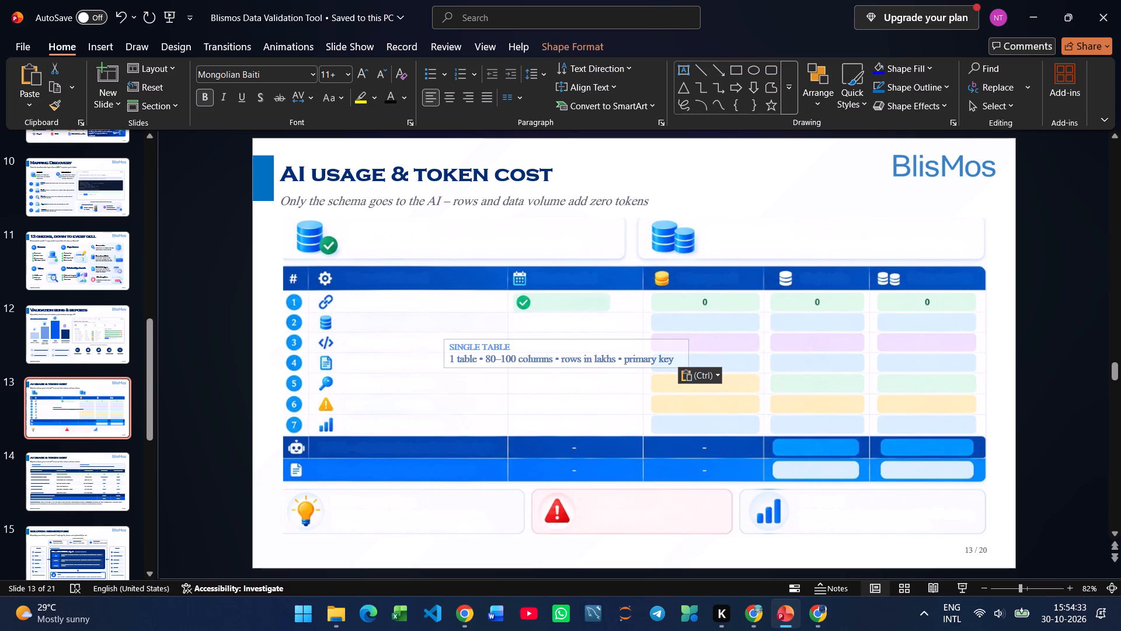
{"action": "left_click_drag", "start_coordinate": [690, 360], "coordinate": [689, 360]}
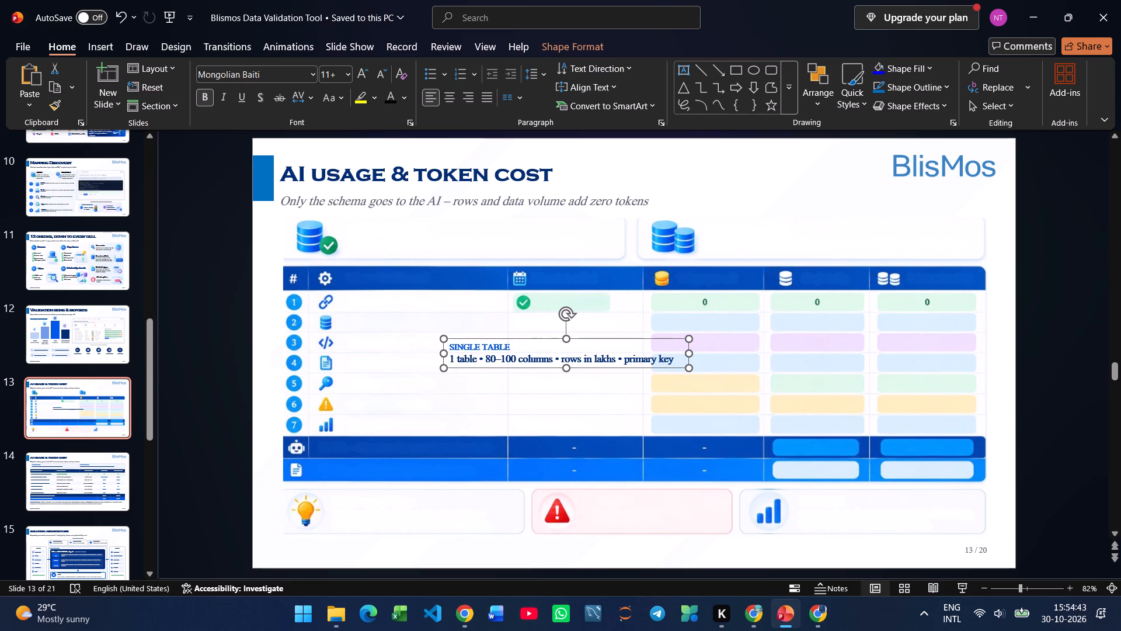
{"action": "left_click_drag", "start_coordinate": [651, 367], "coordinate": [552, 252]}
{"action": "left_click", "coordinate": [348, 75]}
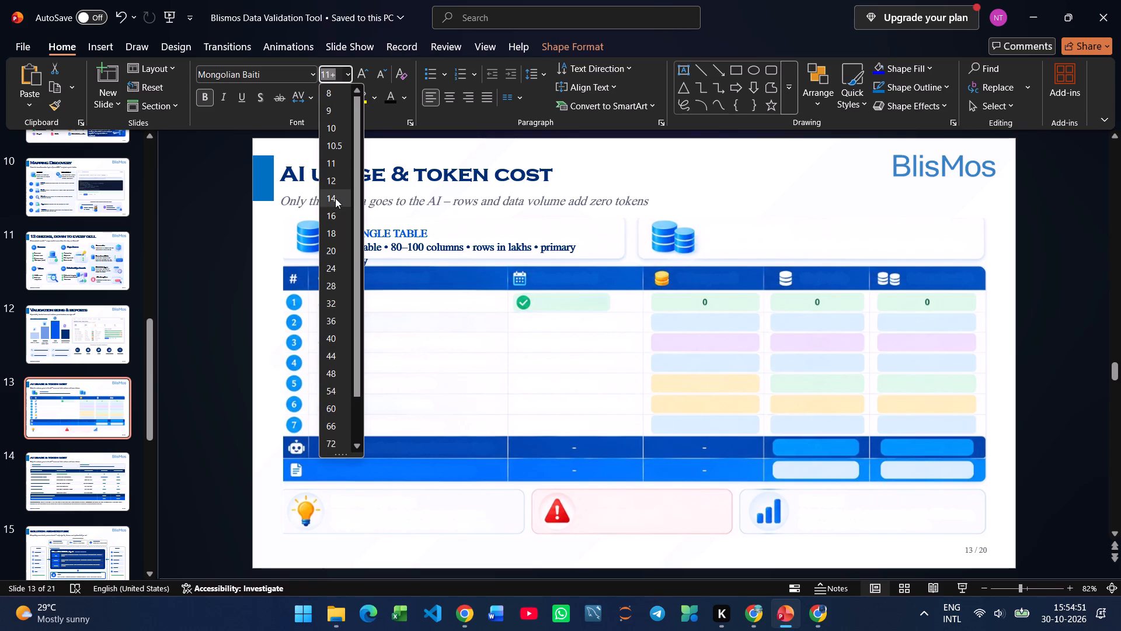
{"action": "left_click", "coordinate": [335, 198]}
{"action": "left_click_drag", "start_coordinate": [593, 247], "coordinate": [614, 245]}
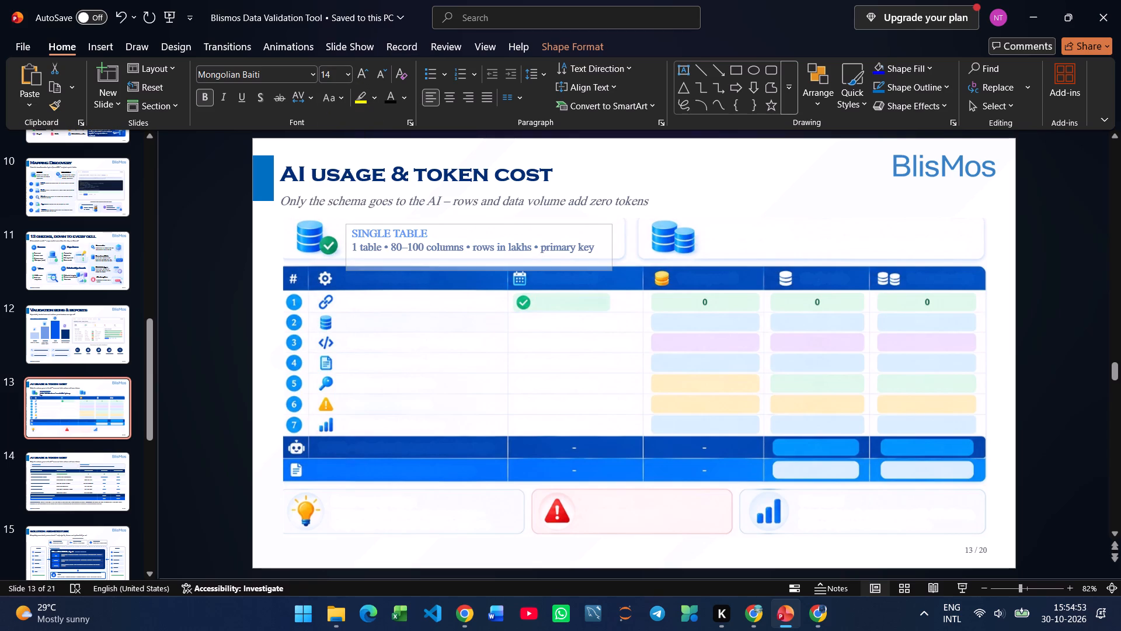
{"action": "left_click_drag", "start_coordinate": [614, 245], "coordinate": [618, 244]}
{"action": "left_click_drag", "start_coordinate": [592, 255], "coordinate": [590, 249]}
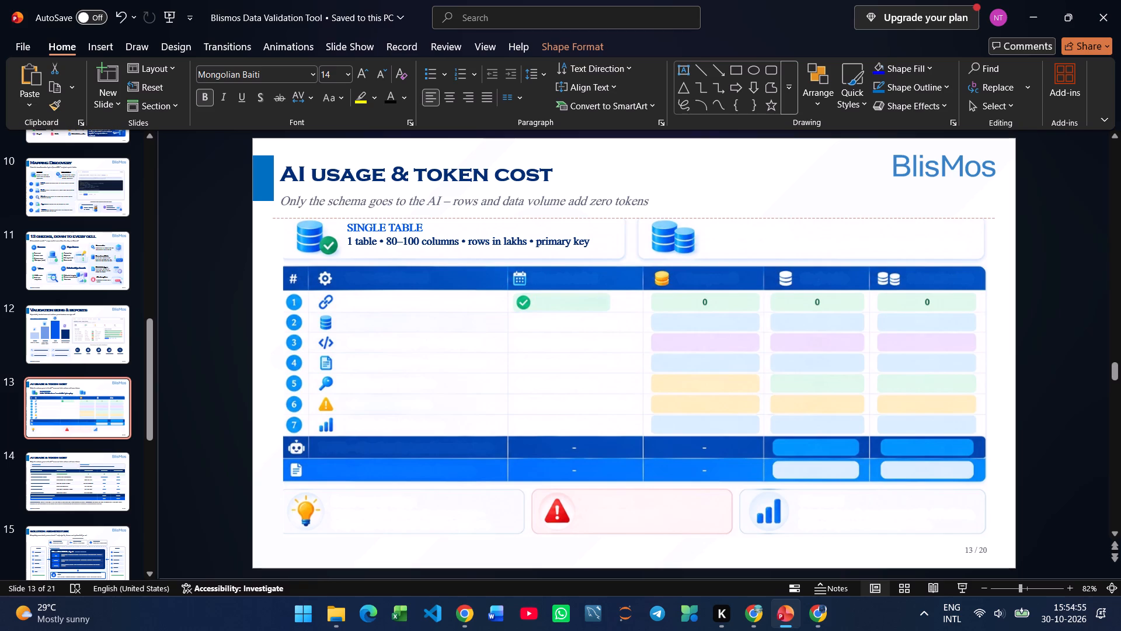
{"action": "left_click_drag", "start_coordinate": [590, 249], "coordinate": [590, 249]}
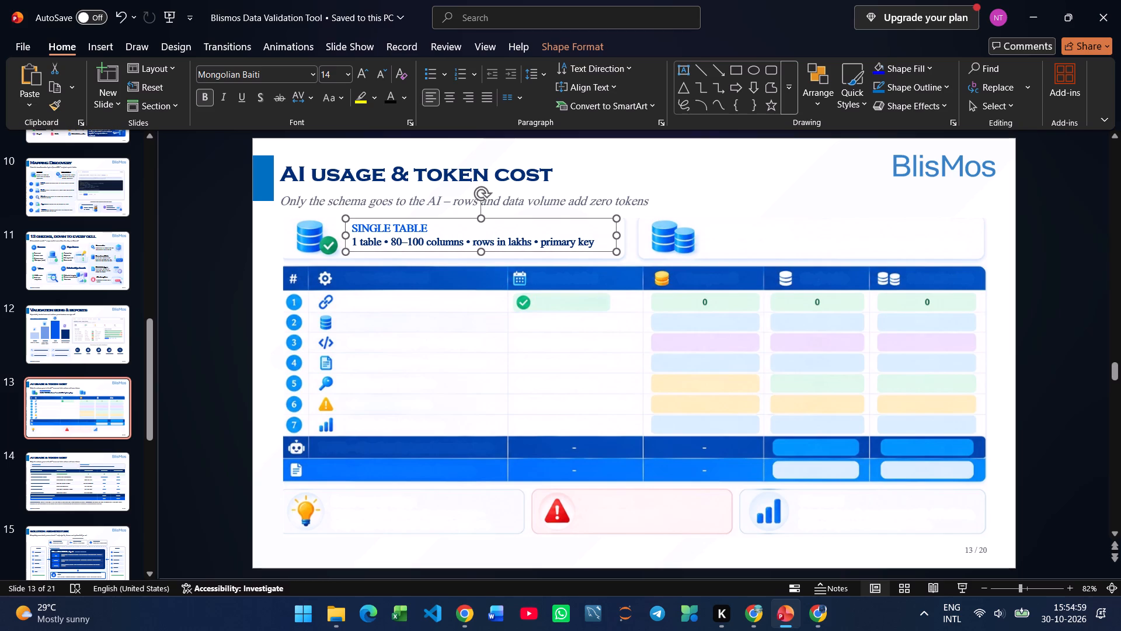
Copy the whole "SCHEMA LEVEL" card text from slide 14 and paste it onto slide 13.
{"action": "left_click", "coordinate": [67, 460]}
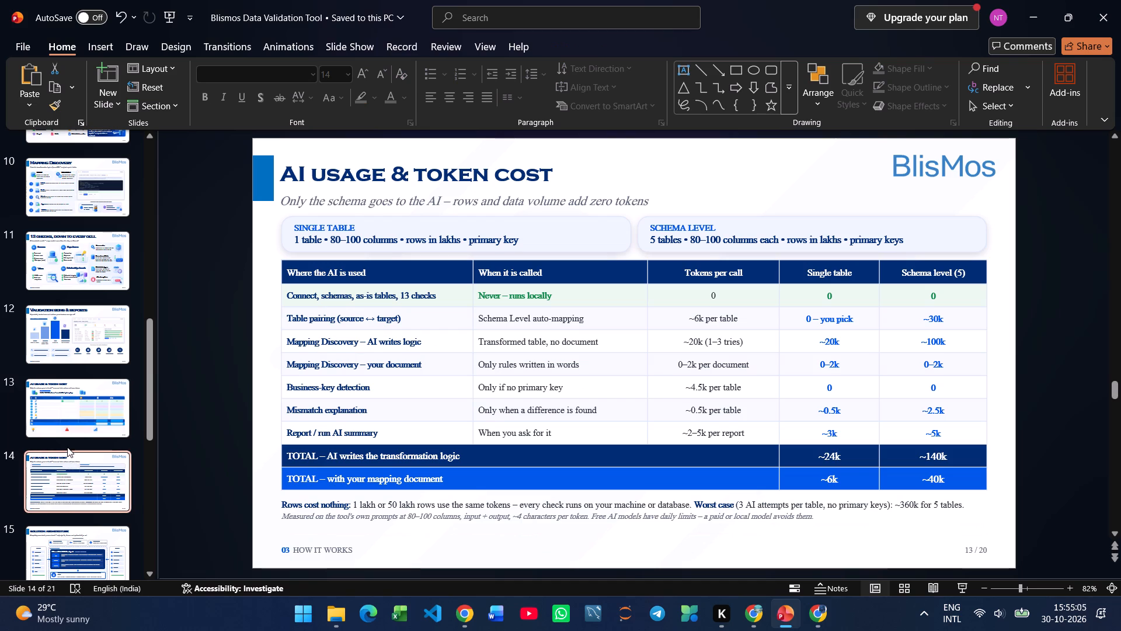
{"action": "left_click", "coordinate": [712, 220]}
{"action": "left_click", "coordinate": [713, 233]}
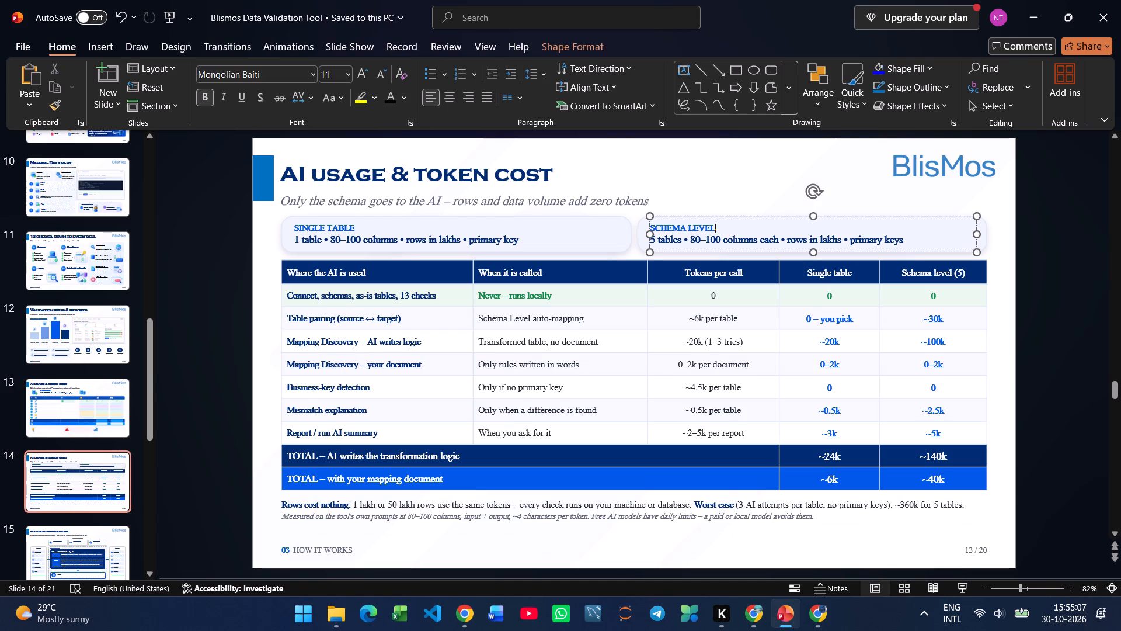
{"action": "key", "text": "ctrl+a"}
{"action": "key", "text": "ctrl+c"}
{"action": "left_click", "coordinate": [85, 401]}
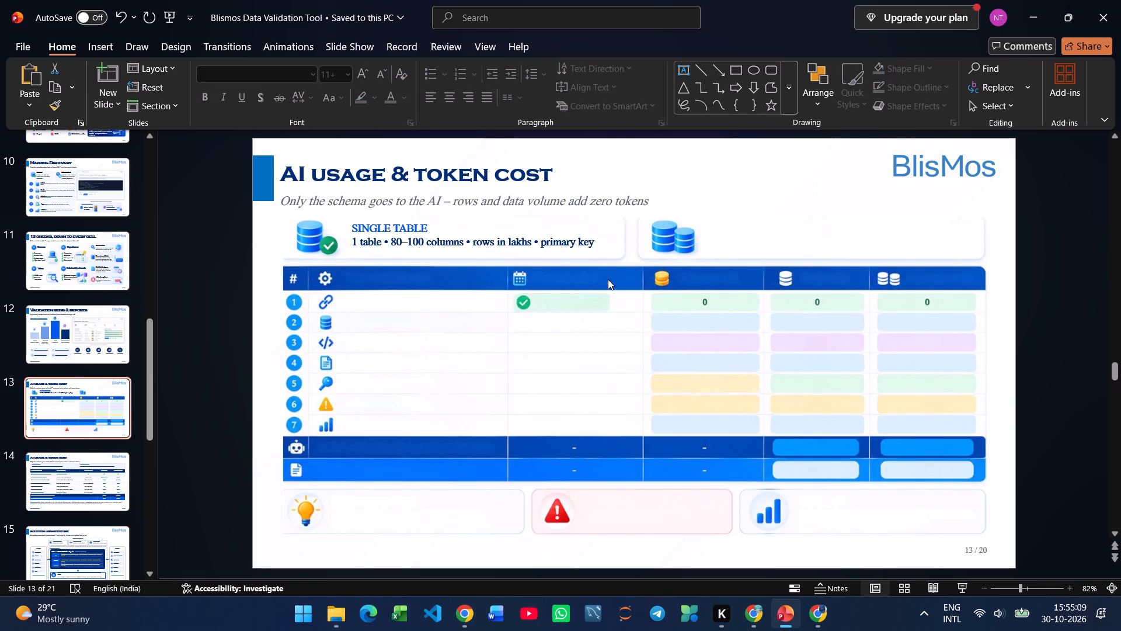
{"action": "key", "text": "ctrl+v"}
Set the Schema Level text to 14 pt and fit its text box into the second card, beside the double database icon.
{"action": "left_click_drag", "start_coordinate": [826, 355], "coordinate": [739, 361]}
{"action": "left_click", "coordinate": [344, 74]}
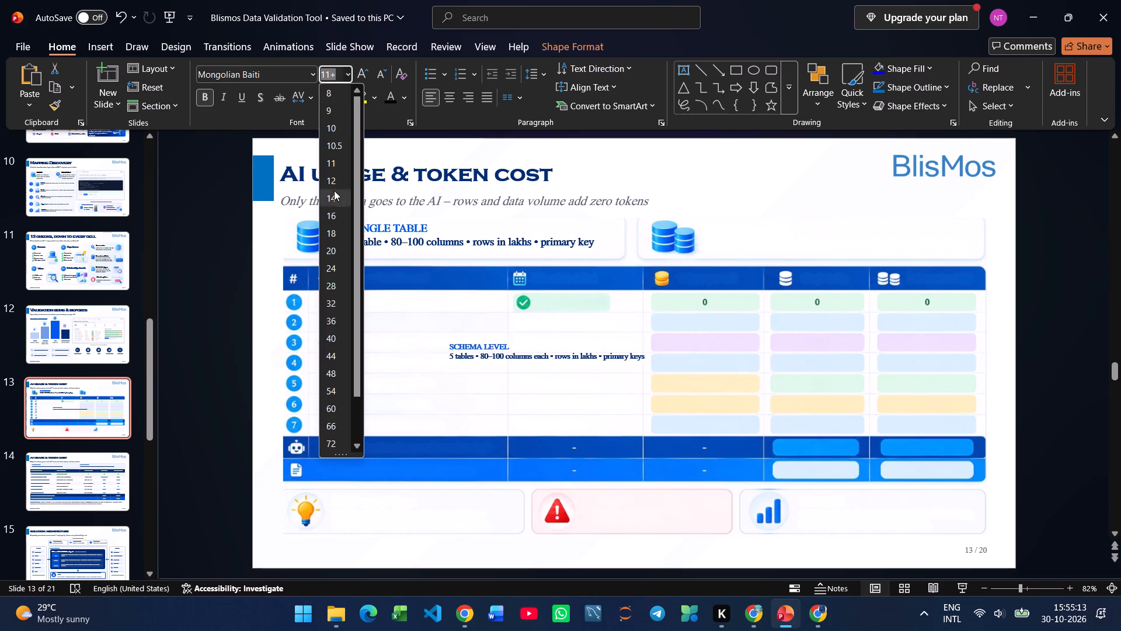
{"action": "left_click", "coordinate": [334, 191]}
{"action": "left_click_drag", "start_coordinate": [748, 357], "coordinate": [740, 358]}
{"action": "left_click", "coordinate": [550, 241]}
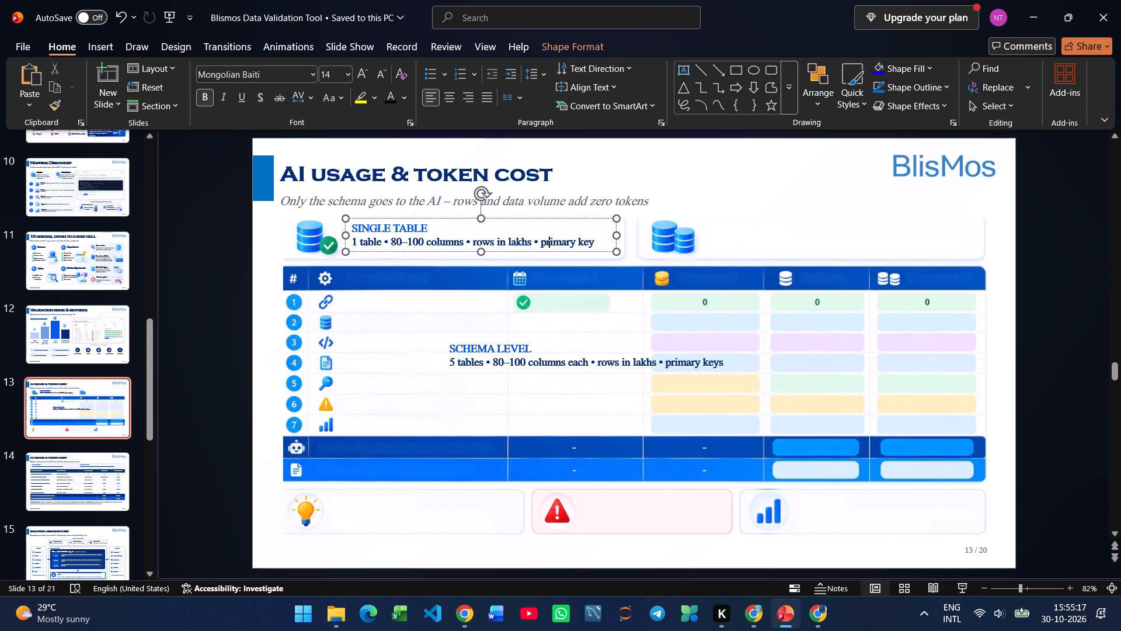
{"action": "left_click", "coordinate": [600, 346]}
{"action": "left_click_drag", "start_coordinate": [604, 372], "coordinate": [815, 289]}
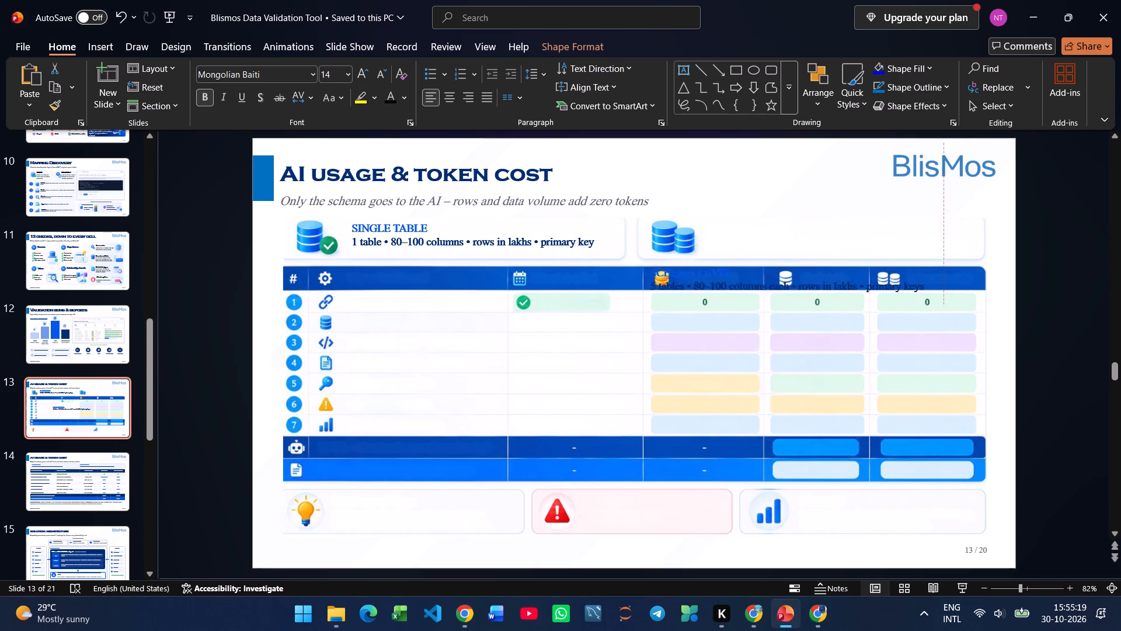
{"action": "left_click_drag", "start_coordinate": [815, 289], "coordinate": [853, 253]}
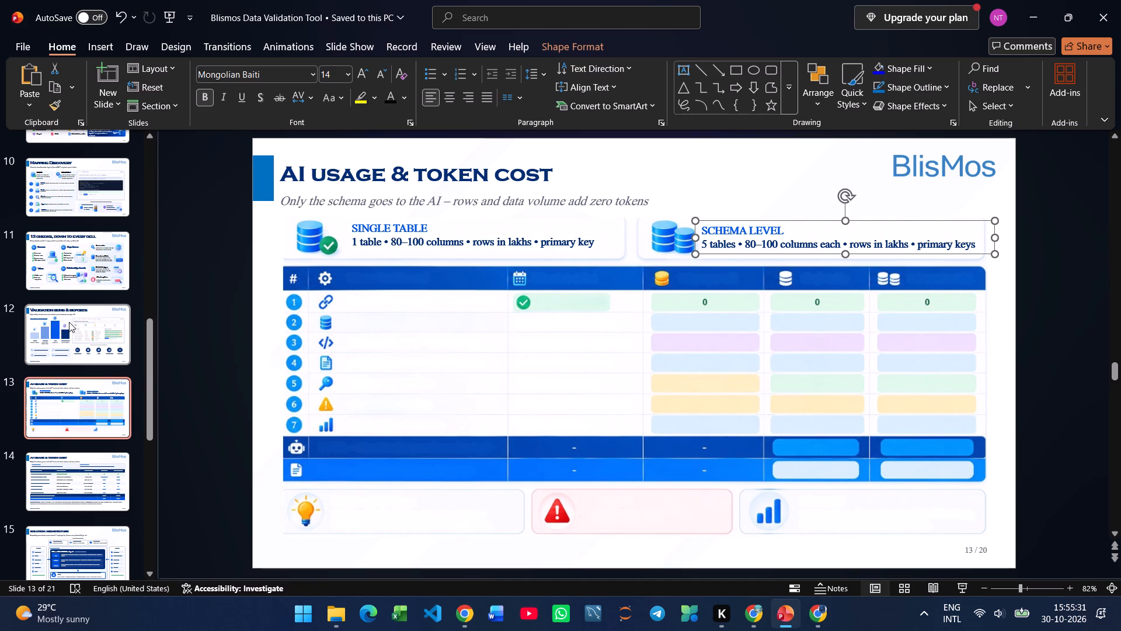
Copy the "Where the AI is used" header text from slide 14's table and paste it onto slide 13.
{"action": "left_click", "coordinate": [72, 270]}
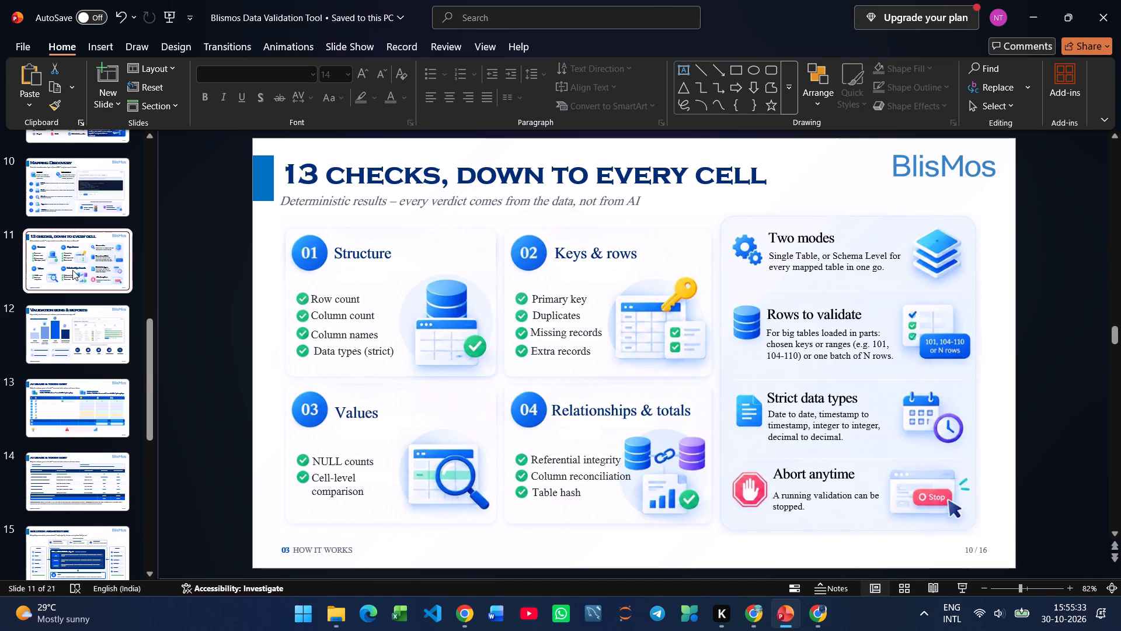
{"action": "left_click", "coordinate": [96, 462]}
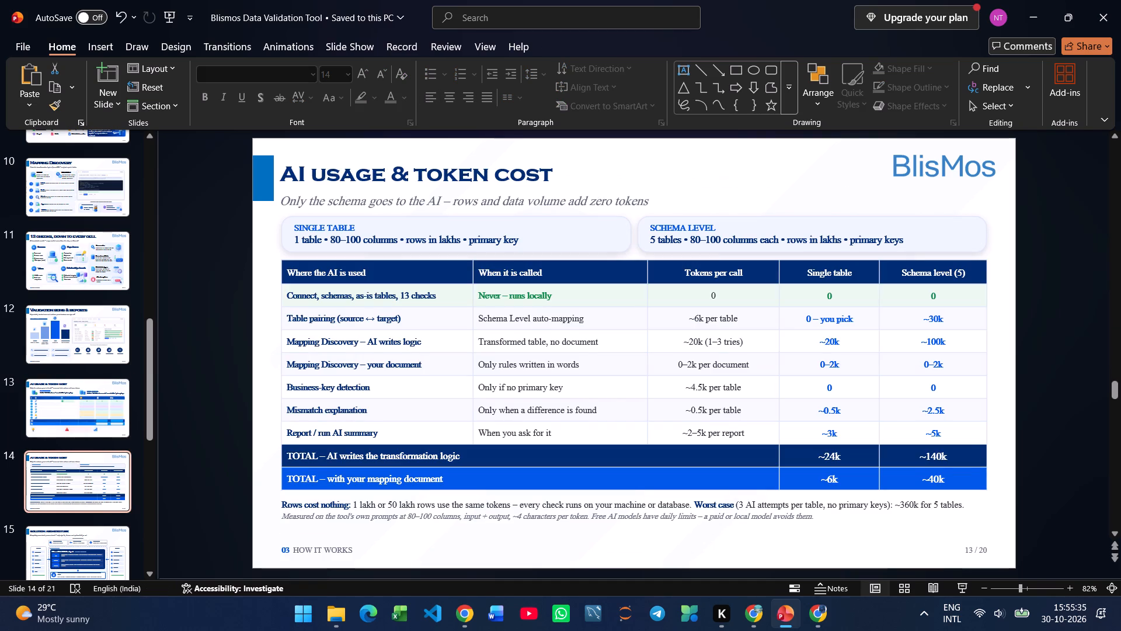
{"action": "left_click", "coordinate": [340, 273]}
{"action": "key", "text": "ctrl+a"}
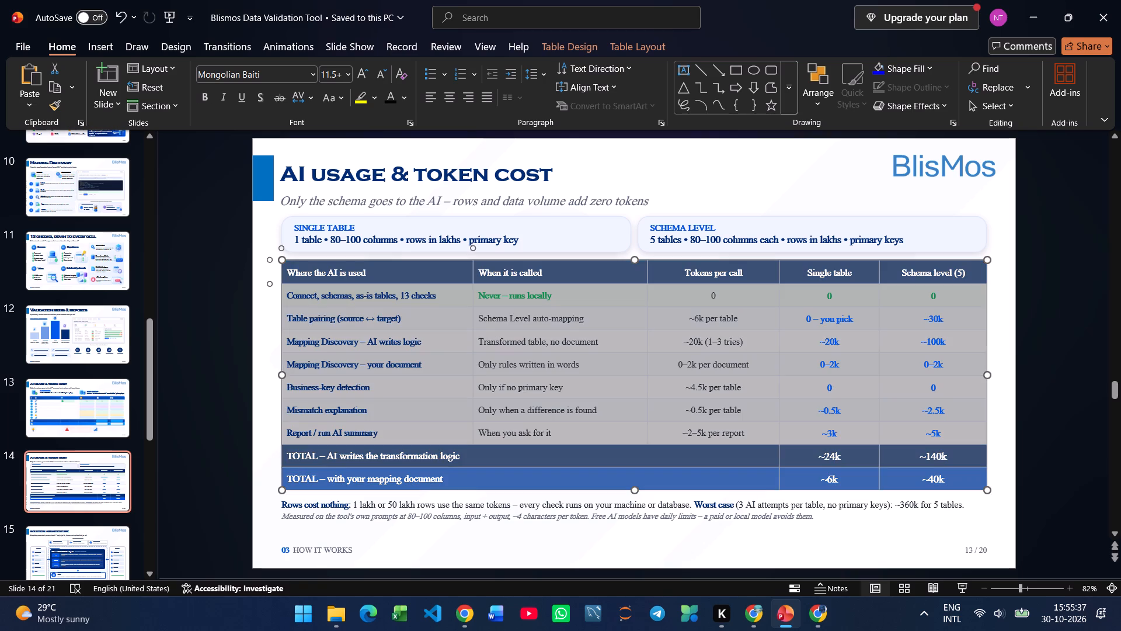
{"action": "left_click", "coordinate": [386, 269]}
{"action": "left_click_drag", "start_coordinate": [385, 269], "coordinate": [292, 269]}
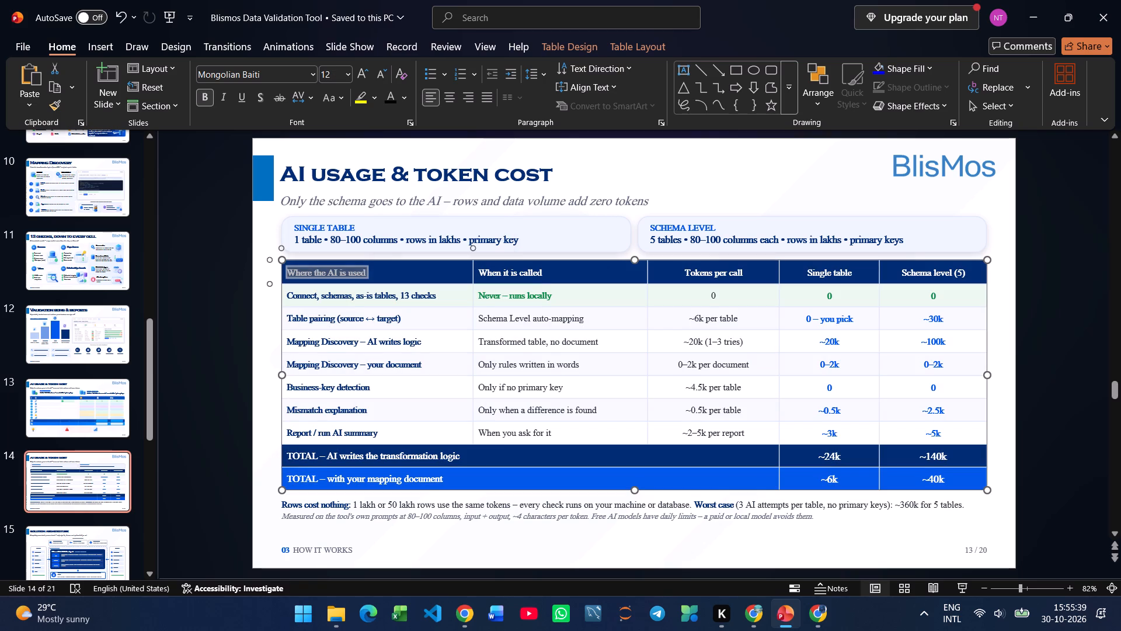
{"action": "key", "text": "ctrl+c"}
{"action": "left_click", "coordinate": [100, 410]}
{"action": "key", "text": "ctrl+v"}
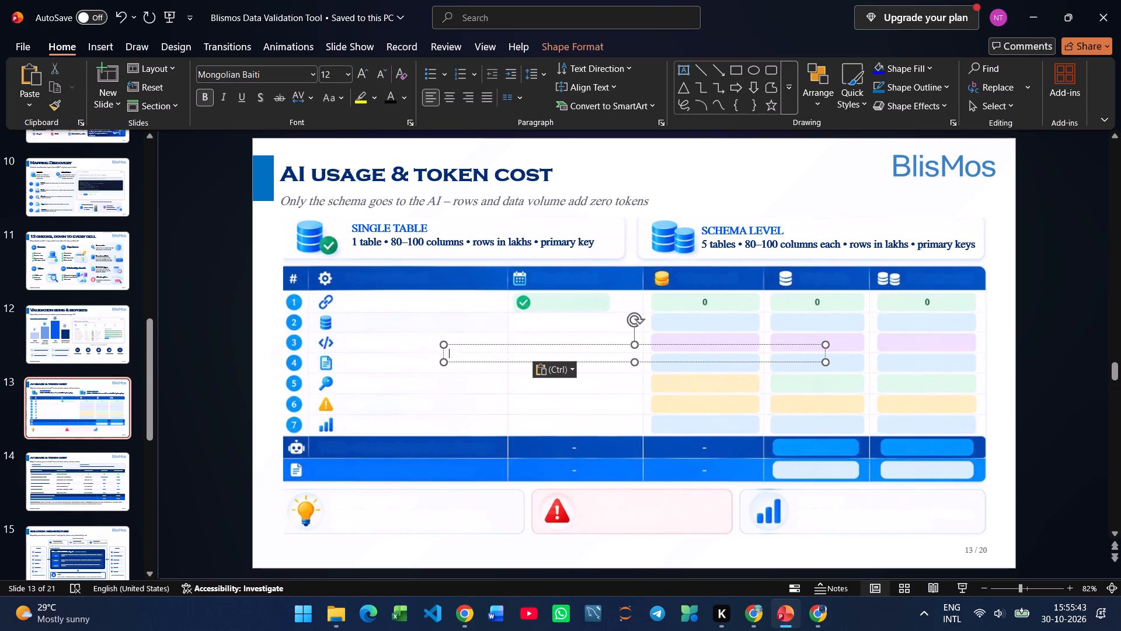
Fit the "Where the AI is used" text box into the header row beside the gear icon and set its text to 14 pt.
{"action": "left_click_drag", "start_coordinate": [824, 361], "coordinate": [656, 363]}
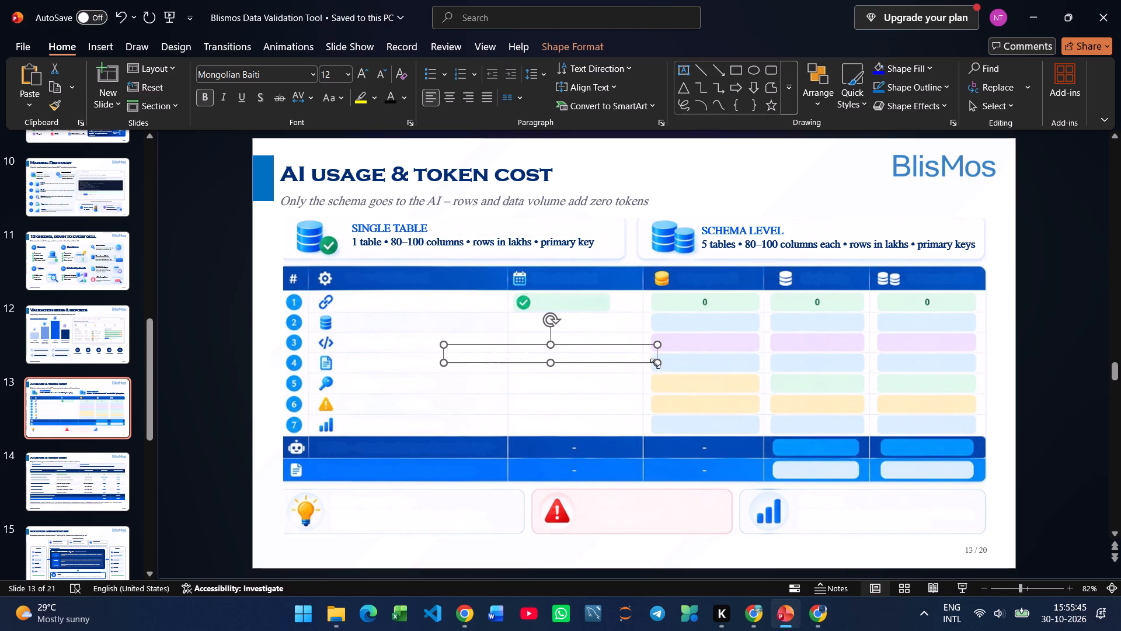
{"action": "left_click_drag", "start_coordinate": [616, 362], "coordinate": [514, 288]}
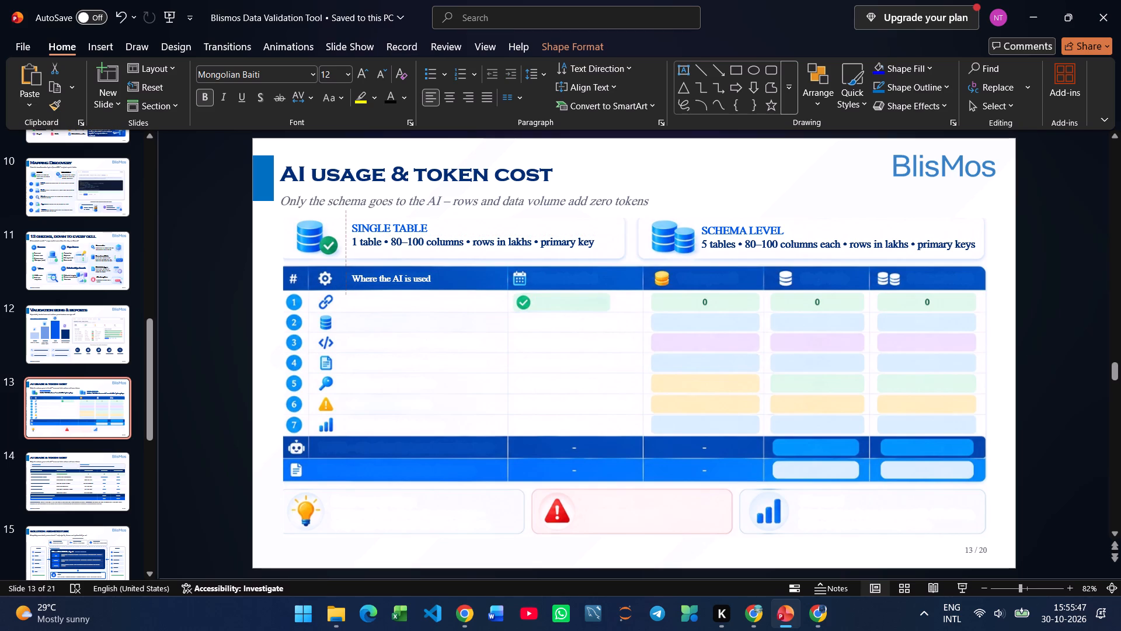
{"action": "left_click_drag", "start_coordinate": [514, 288], "coordinate": [508, 289]}
{"action": "left_click_drag", "start_coordinate": [550, 288], "coordinate": [518, 287]}
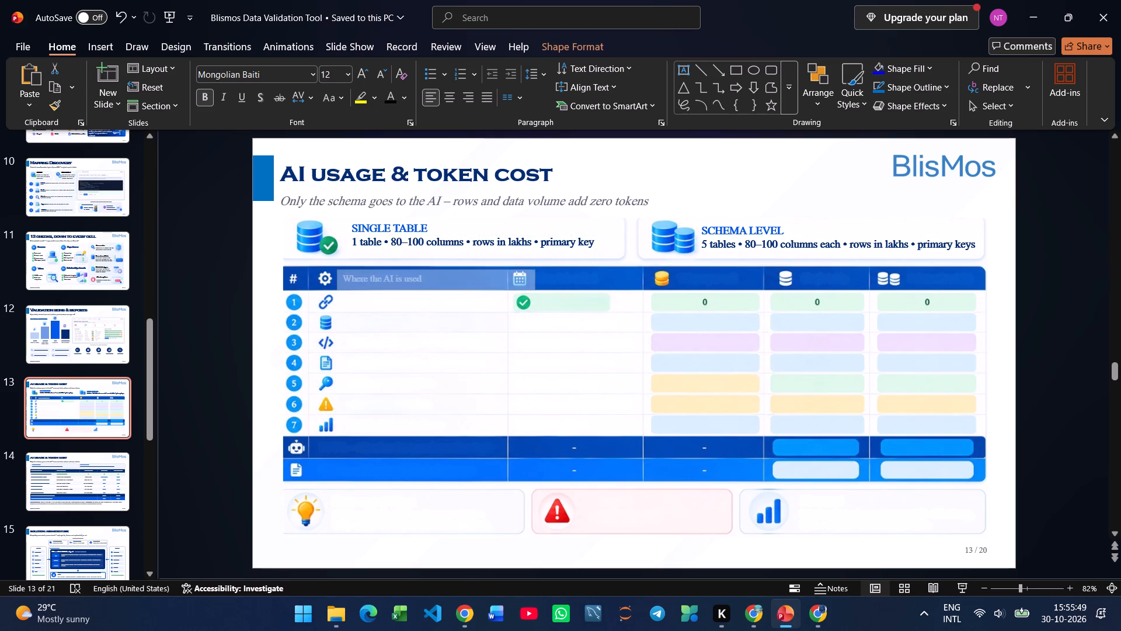
{"action": "left_click_drag", "start_coordinate": [518, 287], "coordinate": [464, 289]}
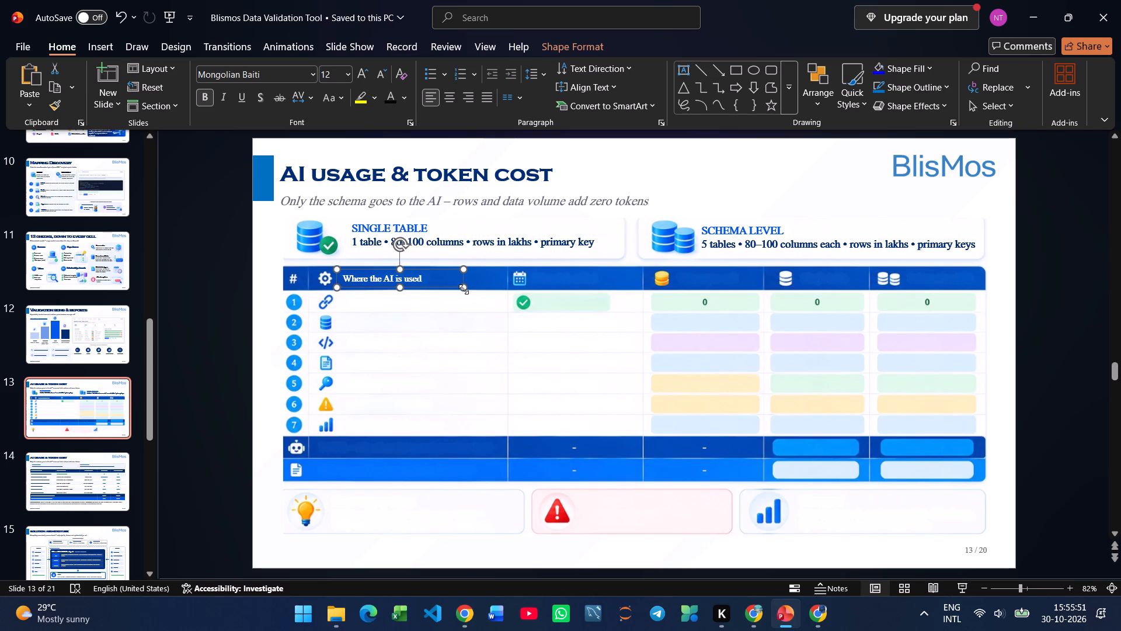
{"action": "left_click", "coordinate": [364, 81]}
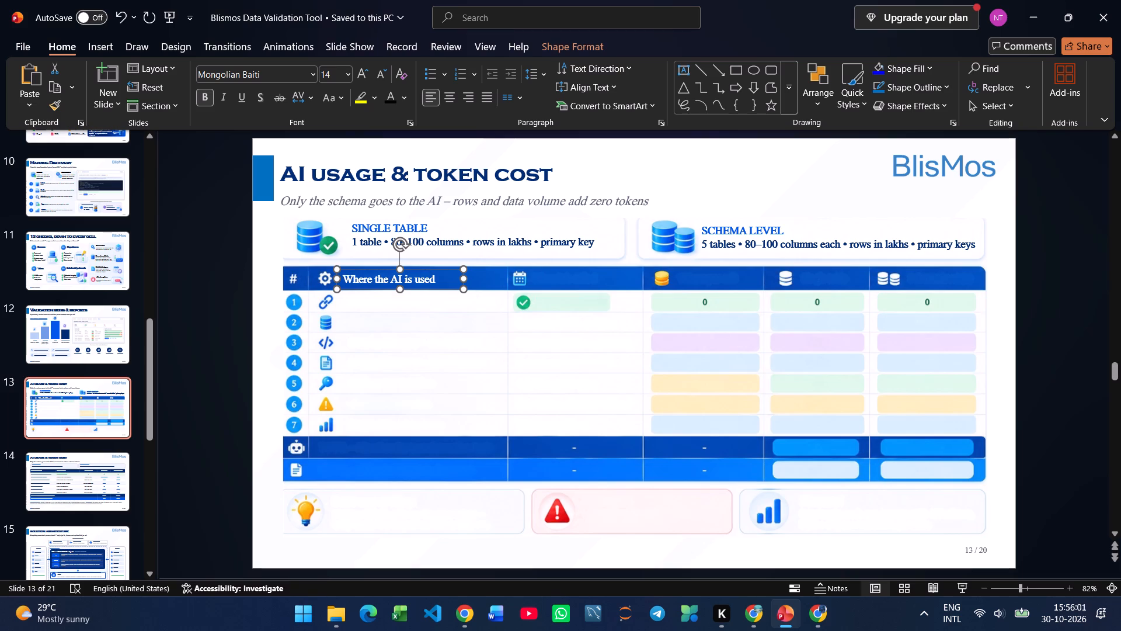
Copy the "When it is called" header text from slide 14's table and paste it onto slide 13.
{"action": "left_click", "coordinate": [64, 470]}
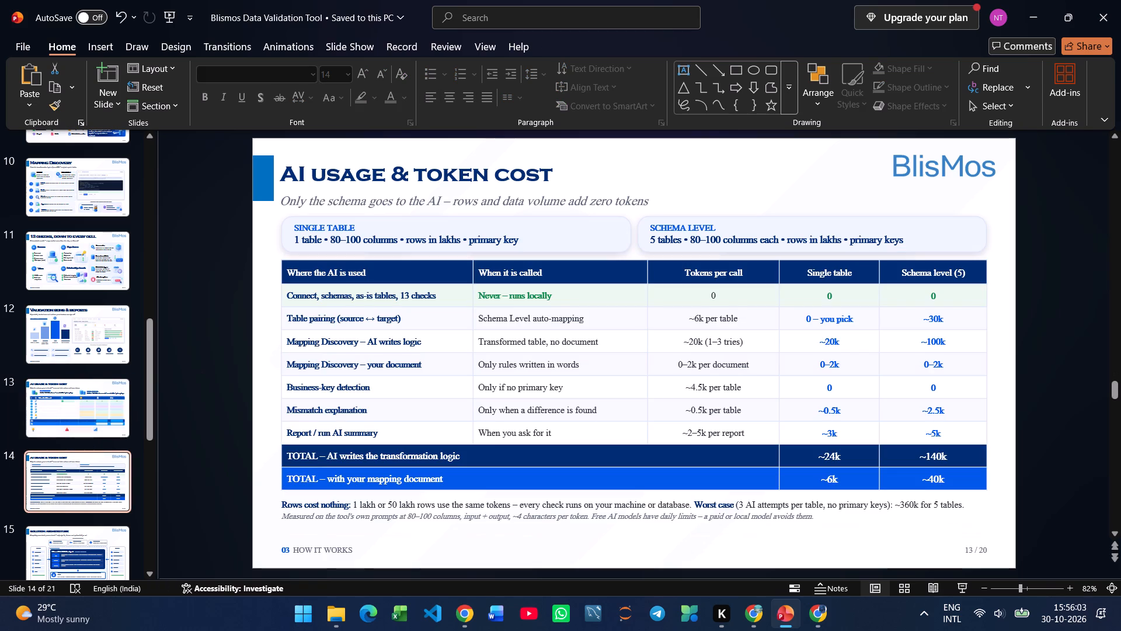
{"action": "left_click_drag", "start_coordinate": [560, 269], "coordinate": [482, 268]}
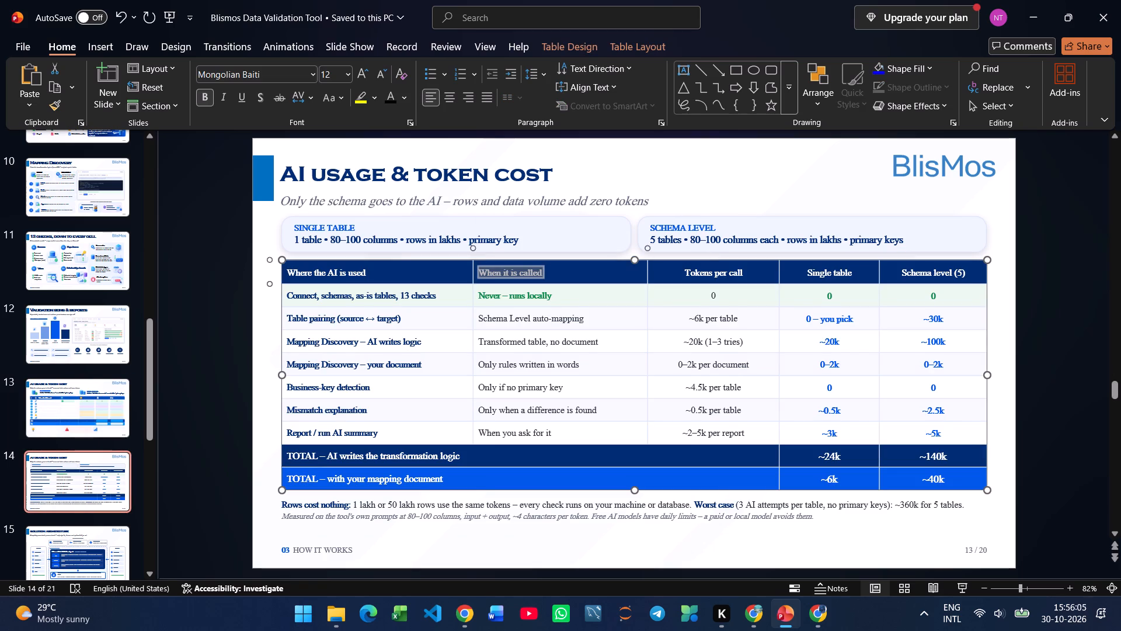
{"action": "key", "text": "ctrl+c"}
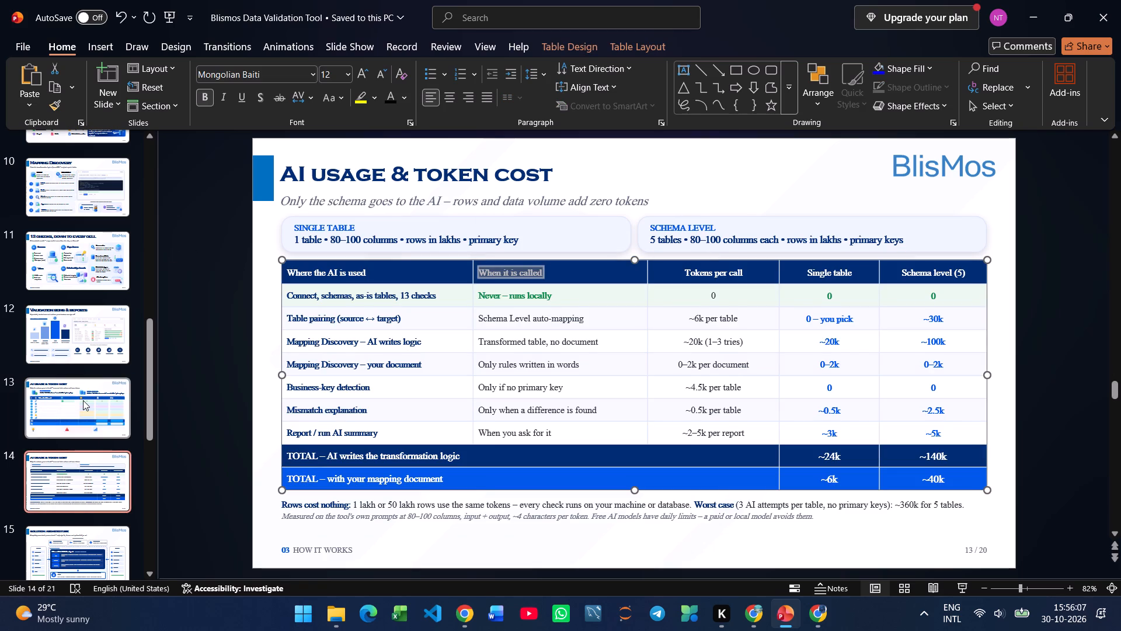
{"action": "left_click", "coordinate": [83, 400]}
{"action": "key", "text": "ctrl+v"}
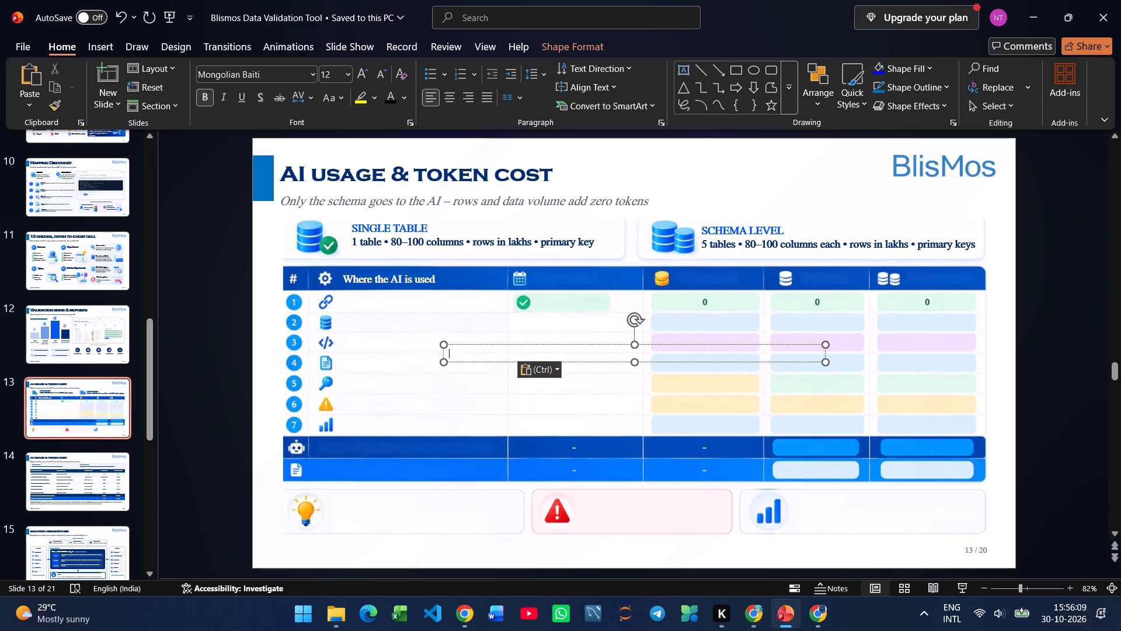
Fit the "When it is called" text box into the header row beside the calendar icon and set its text to 14 pt.
{"action": "left_click_drag", "start_coordinate": [824, 360], "coordinate": [701, 366]}
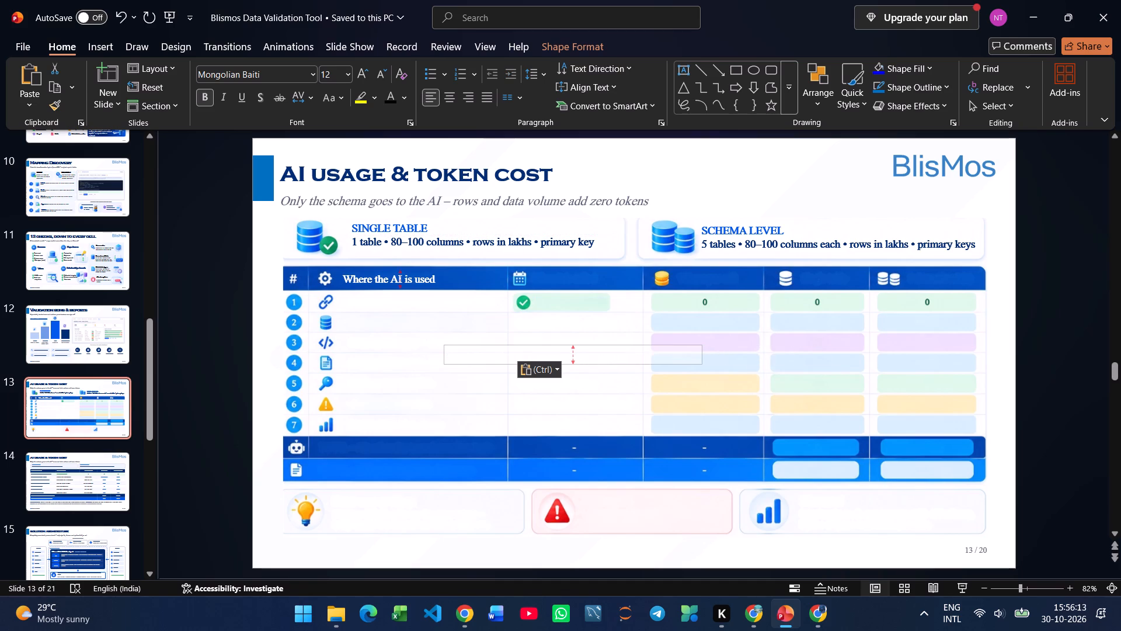
{"action": "left_click_drag", "start_coordinate": [701, 366], "coordinate": [698, 366]}
{"action": "left_click_drag", "start_coordinate": [610, 361], "coordinate": [653, 285]}
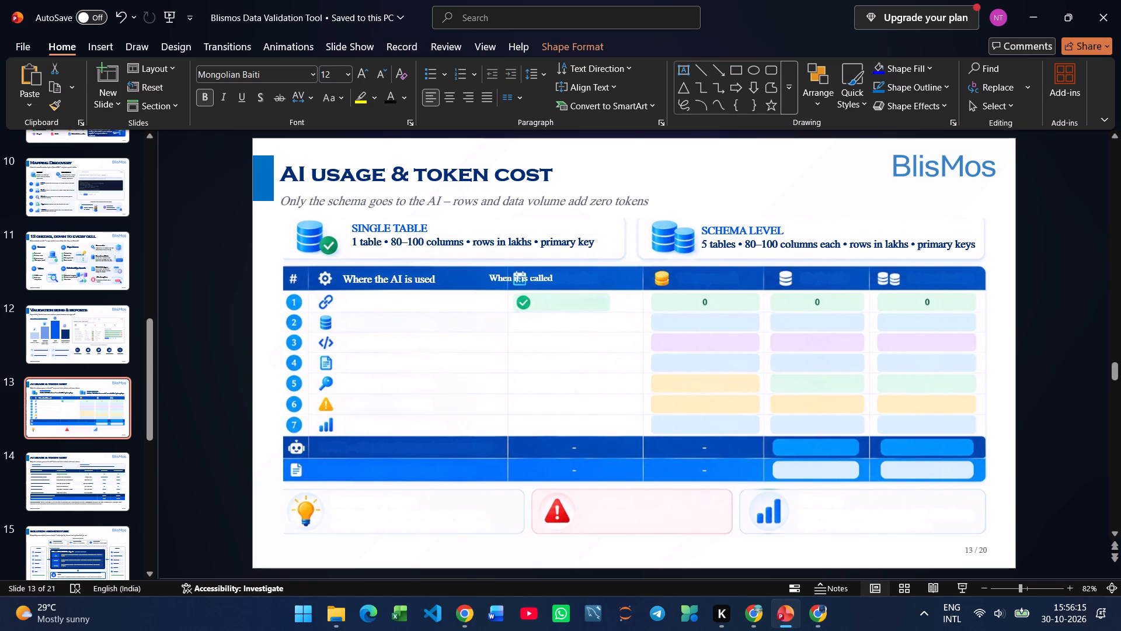
{"action": "left_click_drag", "start_coordinate": [653, 285], "coordinate": [693, 285]}
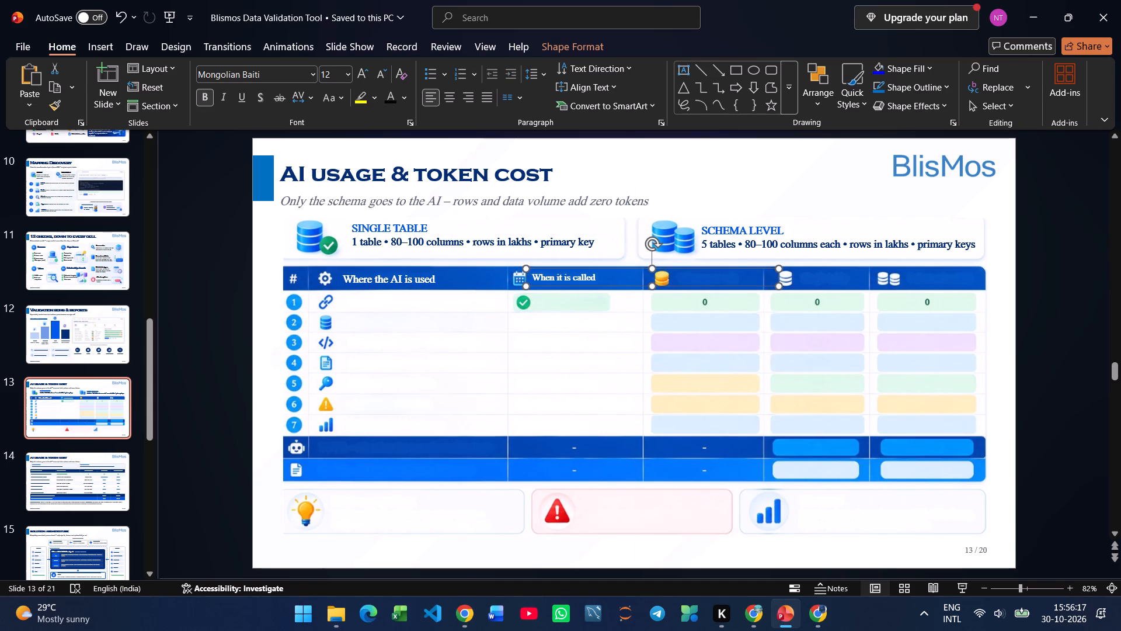
{"action": "left_click_drag", "start_coordinate": [777, 286], "coordinate": [627, 287]}
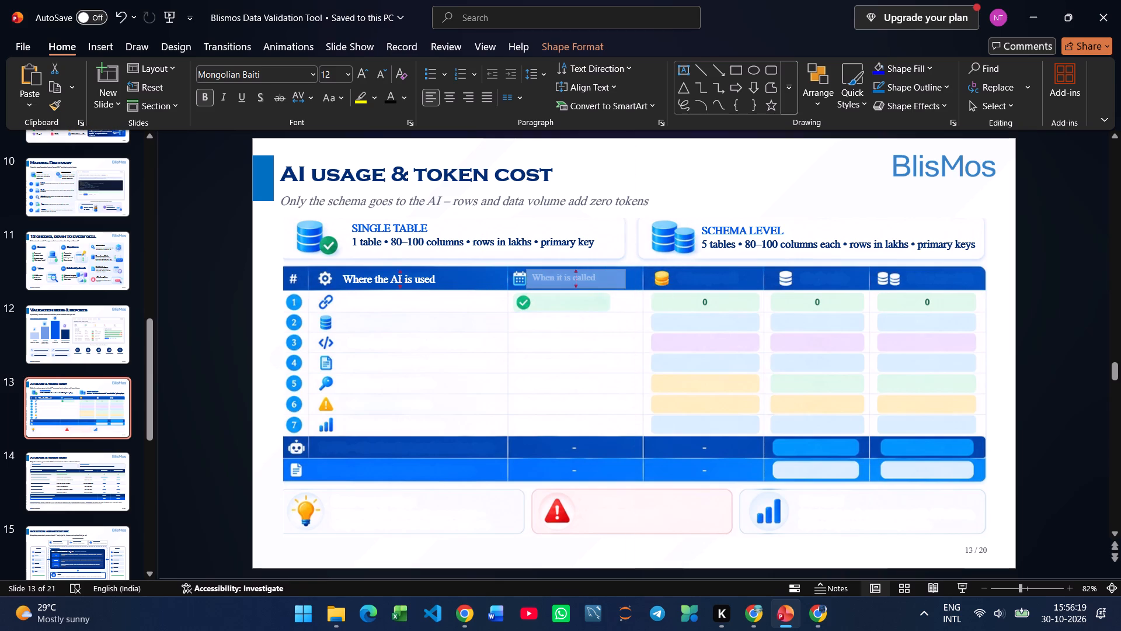
{"action": "left_click_drag", "start_coordinate": [627, 287], "coordinate": [628, 287]}
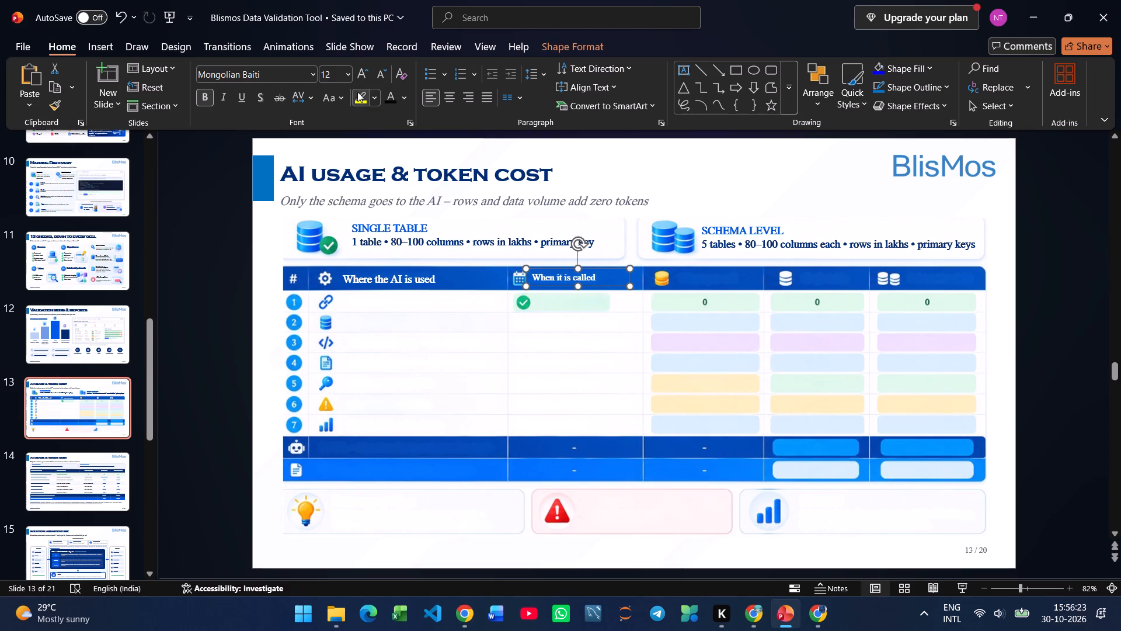
{"action": "left_click", "coordinate": [365, 77]}
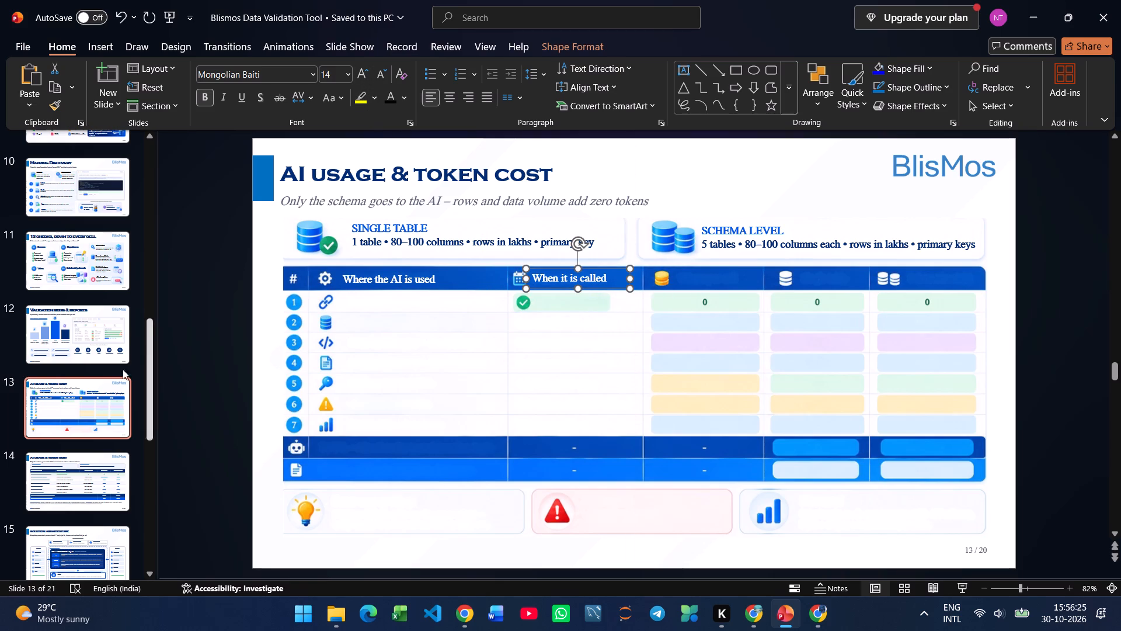
Copy the "Tokens per call" header text from slide 14's table and paste it onto slide 13.
{"action": "scroll", "coordinate": [71, 445], "scroll_direction": "down", "scroll_amount": 1}
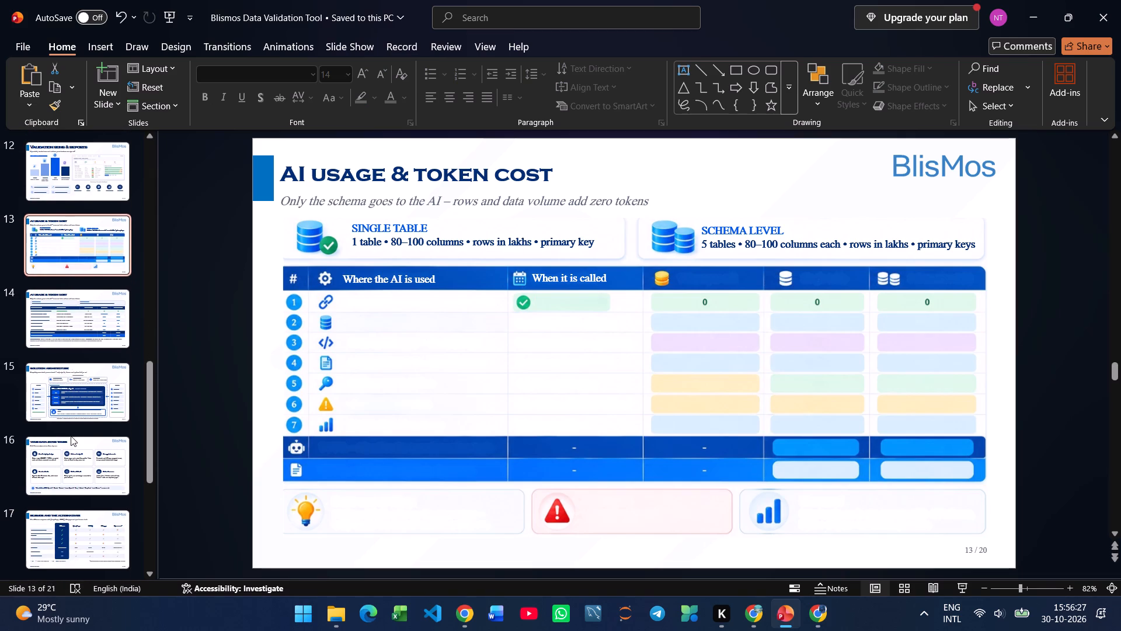
{"action": "scroll", "coordinate": [71, 436], "scroll_direction": "down", "scroll_amount": 1}
{"action": "left_click", "coordinate": [71, 310]}
{"action": "left_click_drag", "start_coordinate": [751, 271], "coordinate": [715, 271]}
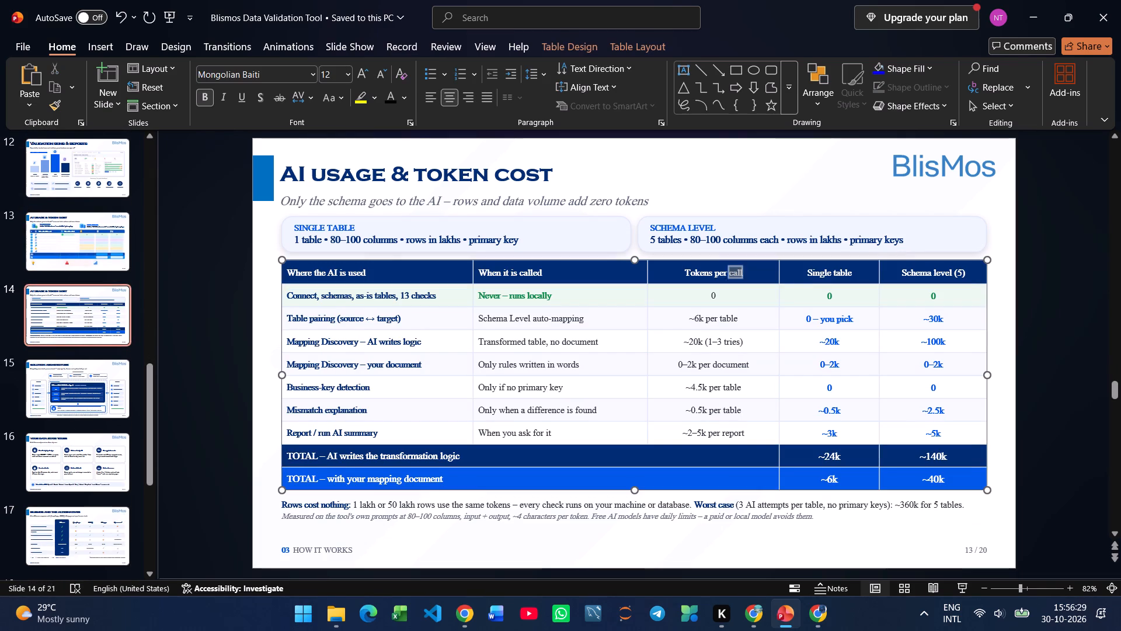
{"action": "left_click_drag", "start_coordinate": [715, 271], "coordinate": [688, 271]}
{"action": "key", "text": "ctrl+c"}
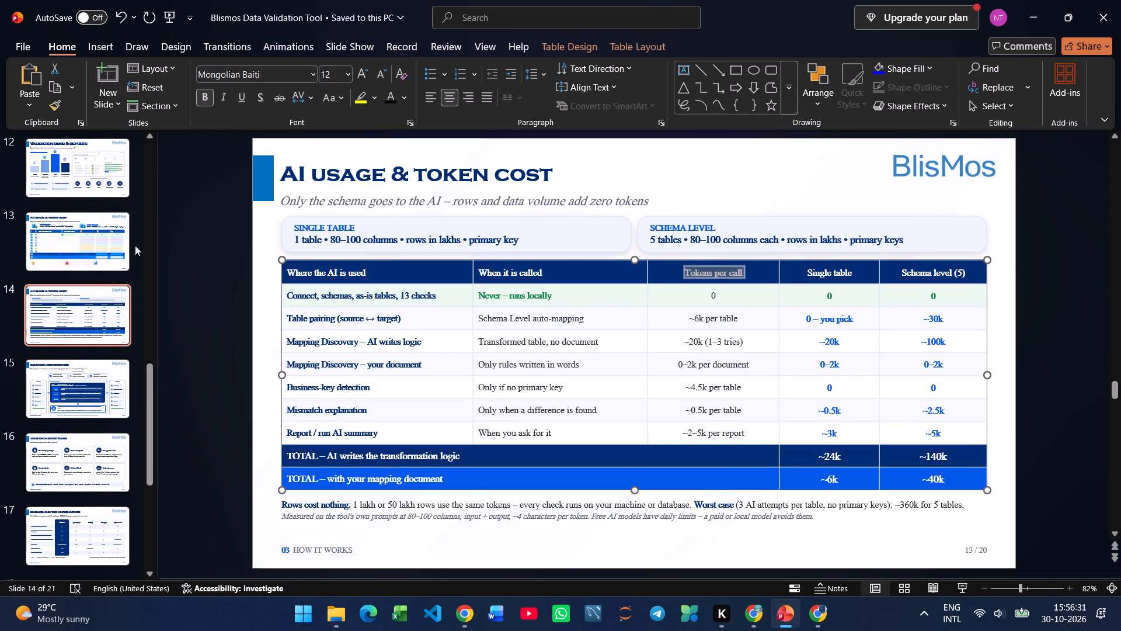
{"action": "left_click", "coordinate": [78, 242]}
{"action": "key", "text": "ctrl+v"}
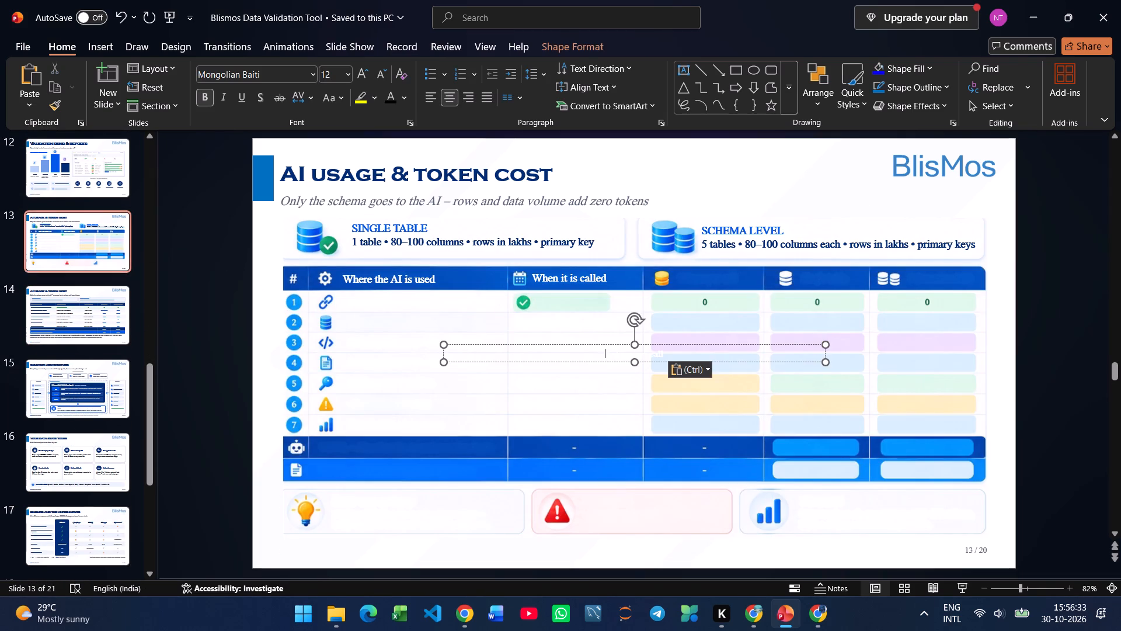
Set the "Tokens per call" text to 14 pt and fit its text box into the header row beside the gold coin-stack icon.
{"action": "left_click_drag", "start_coordinate": [823, 360], "coordinate": [594, 363]}
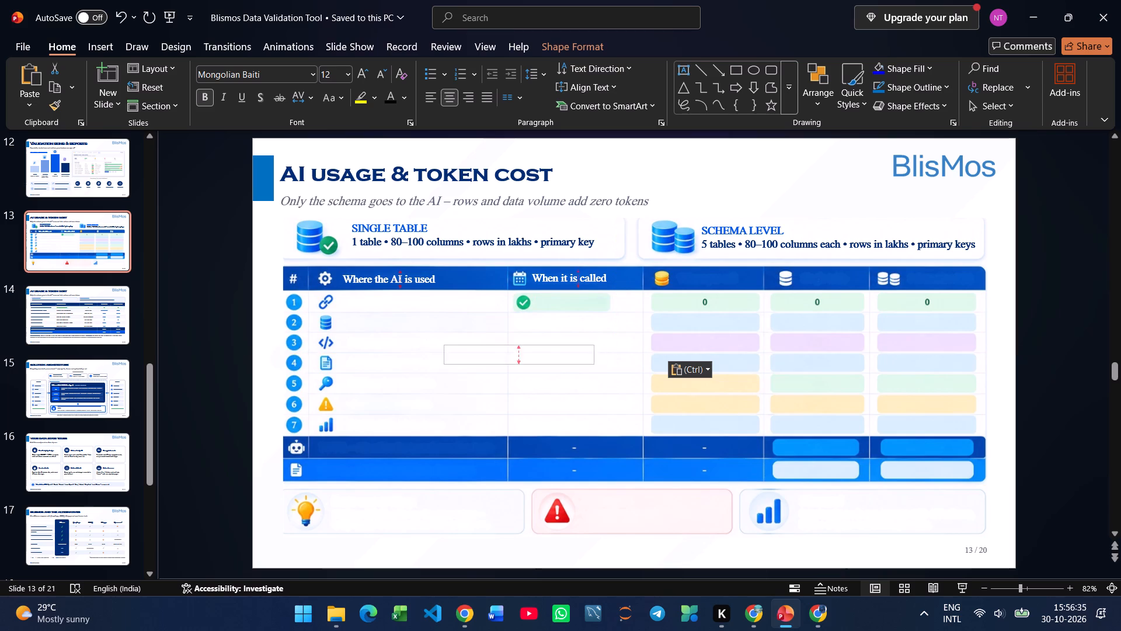
{"action": "left_click_drag", "start_coordinate": [594, 363], "coordinate": [589, 369]}
{"action": "left_click", "coordinate": [360, 74]}
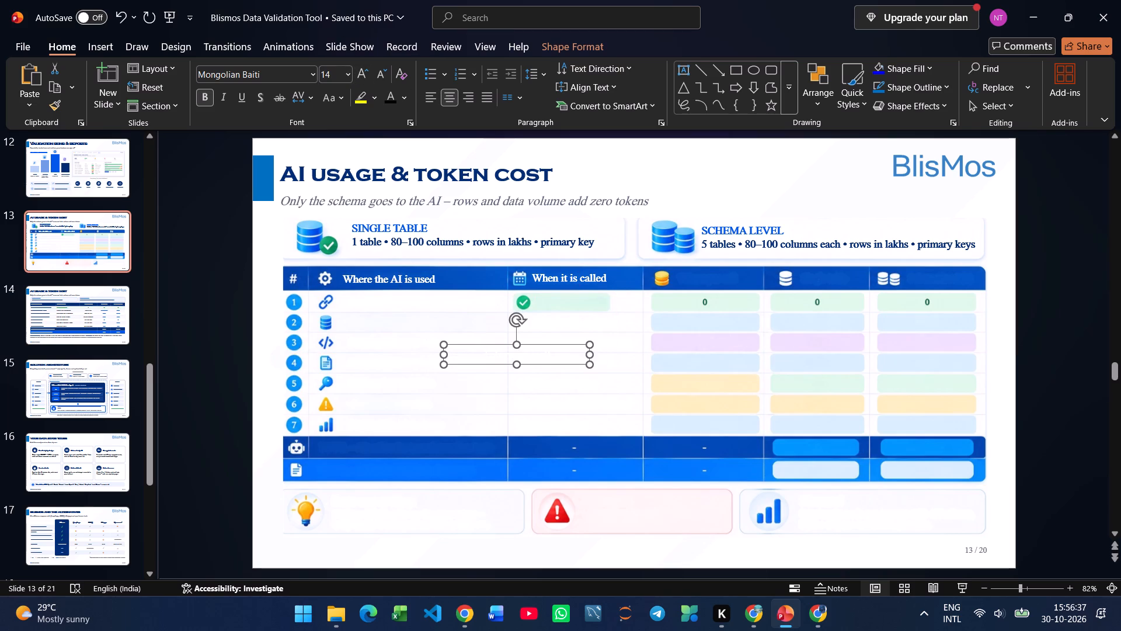
{"action": "left_click_drag", "start_coordinate": [555, 365], "coordinate": [751, 294]}
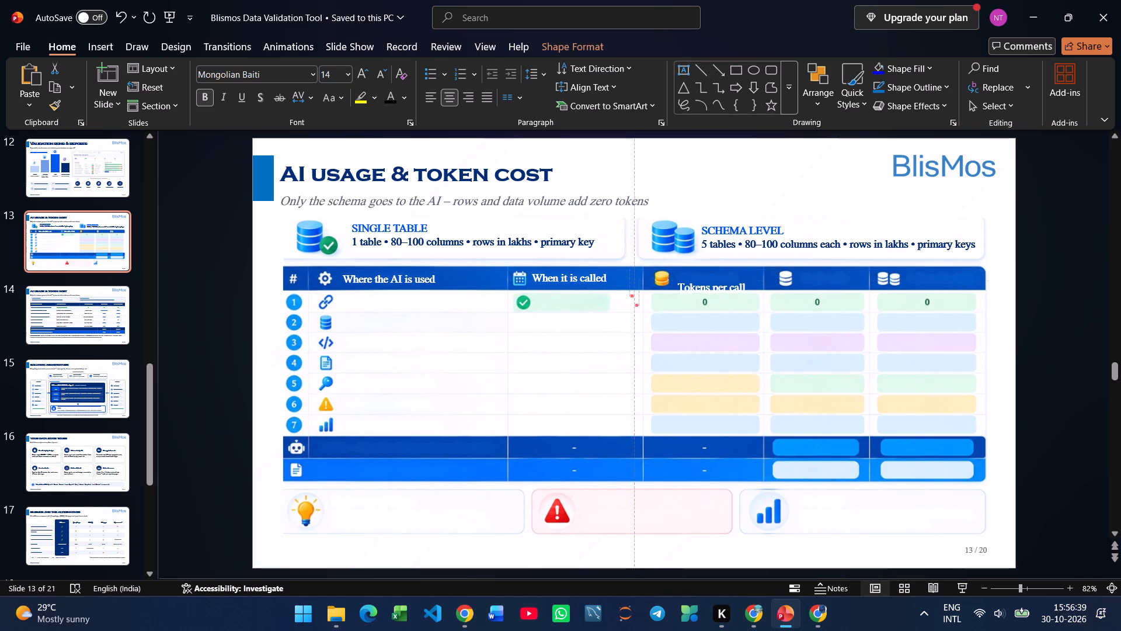
{"action": "left_click_drag", "start_coordinate": [751, 294], "coordinate": [754, 289]}
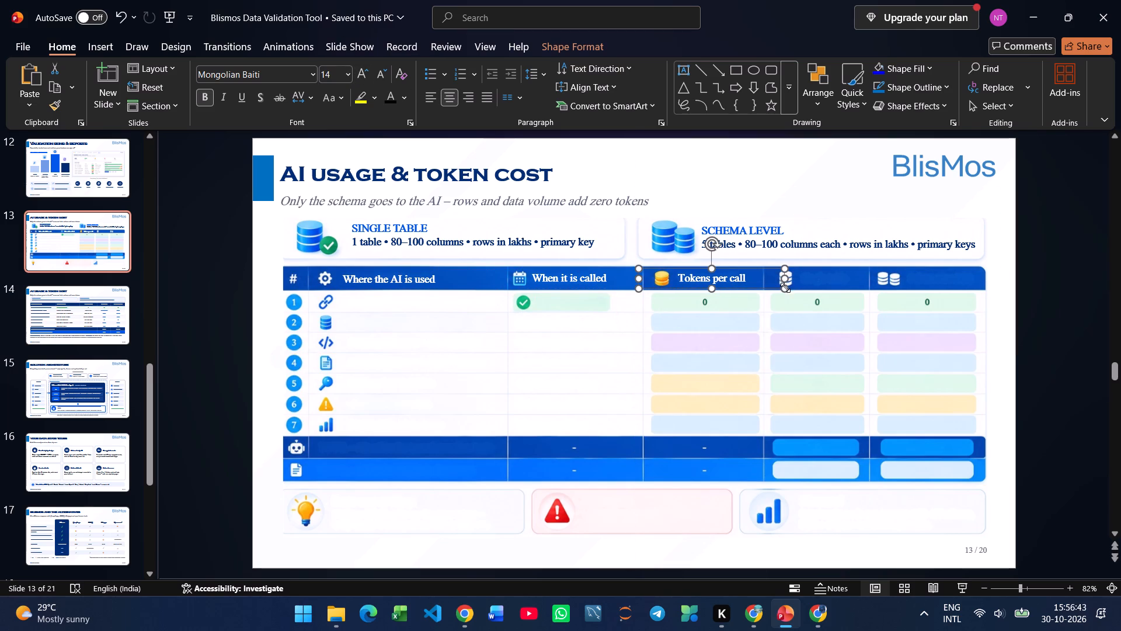
{"action": "left_click_drag", "start_coordinate": [785, 287], "coordinate": [725, 293]}
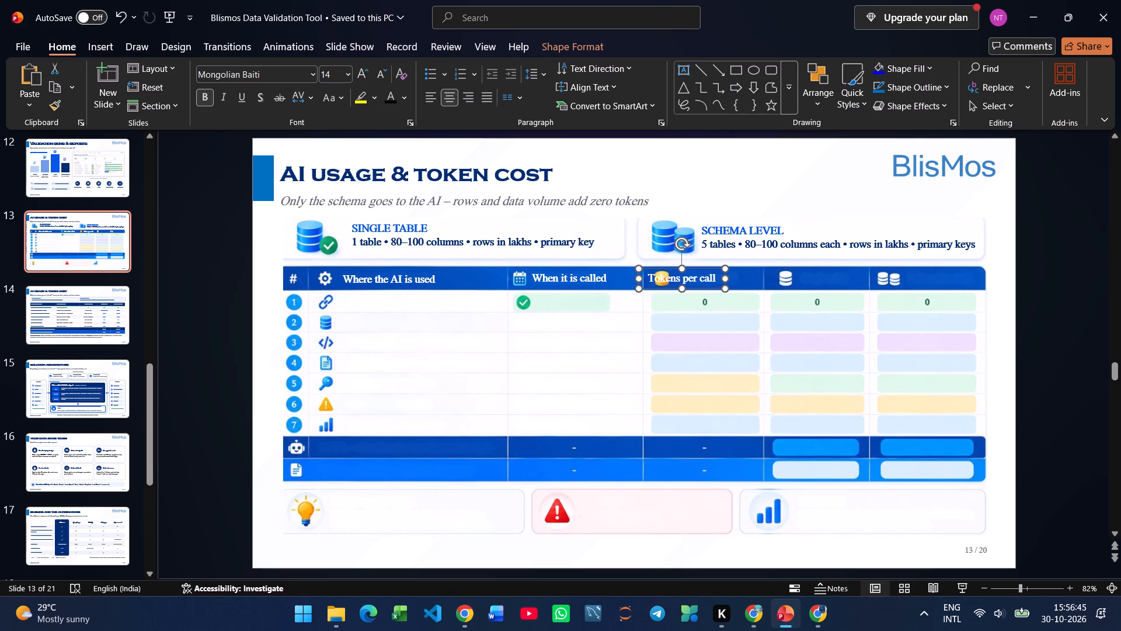
{"action": "left_click_drag", "start_coordinate": [706, 290], "coordinate": [718, 288]}
{"action": "key", "text": "ctrl+z"}
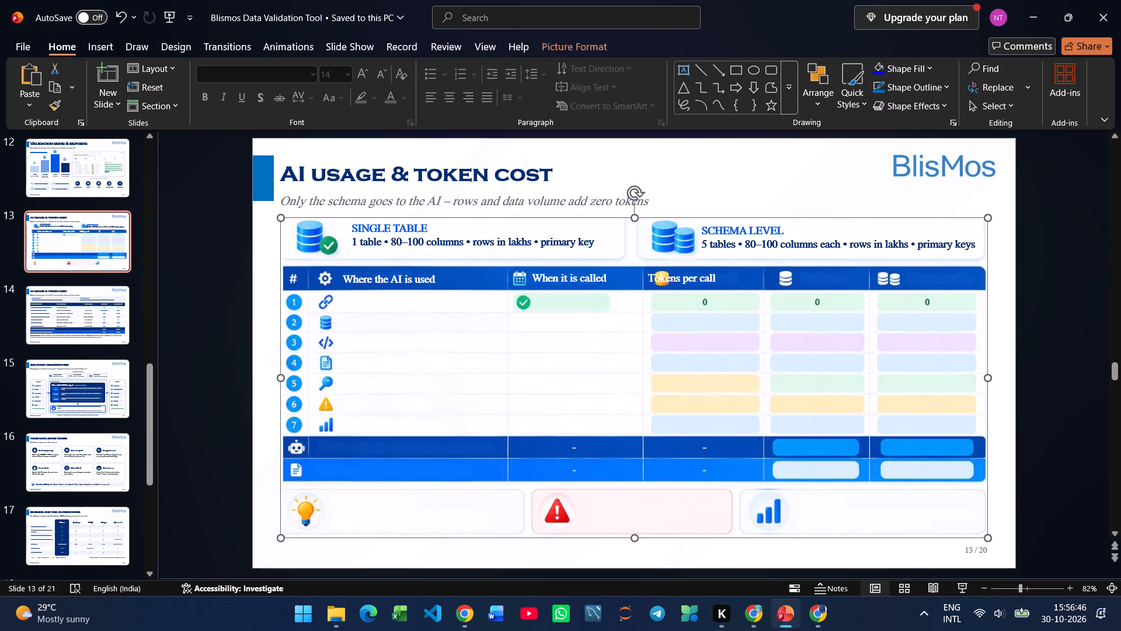
{"action": "left_click", "coordinate": [684, 279]}
{"action": "left_click_drag", "start_coordinate": [692, 290], "coordinate": [718, 292]}
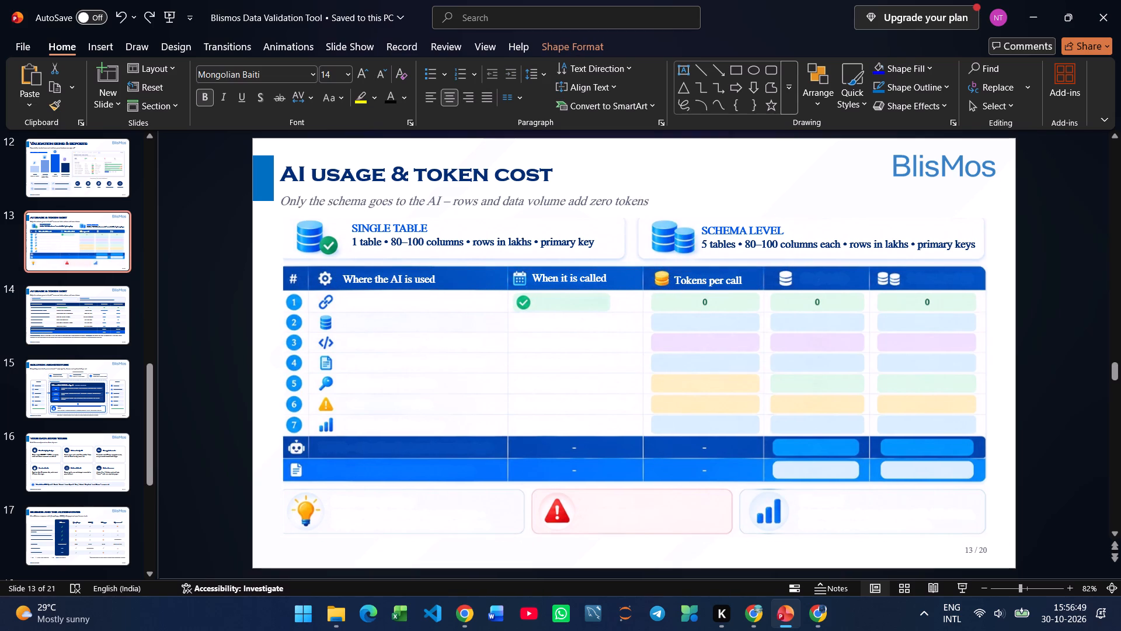
{"action": "left_click_drag", "start_coordinate": [718, 292], "coordinate": [717, 290]}
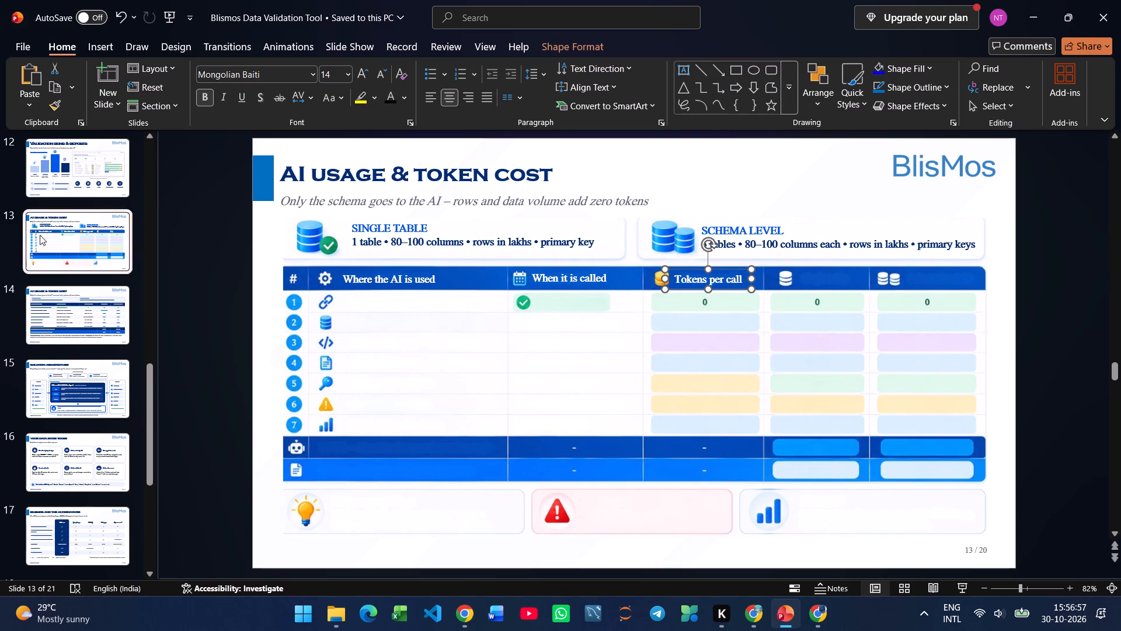
Copy the "Single table" header text from slide 14's table and paste it onto slide 13.
{"action": "left_click", "coordinate": [106, 314]}
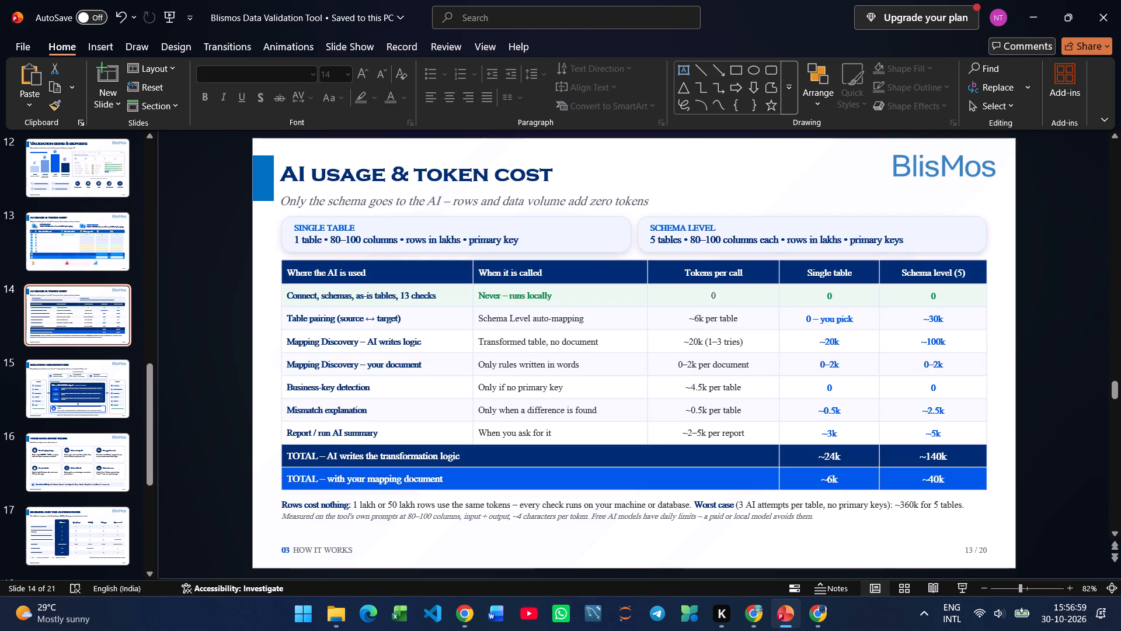
{"action": "left_click_drag", "start_coordinate": [853, 273], "coordinate": [795, 276]}
{"action": "key", "text": "ctrl+c"}
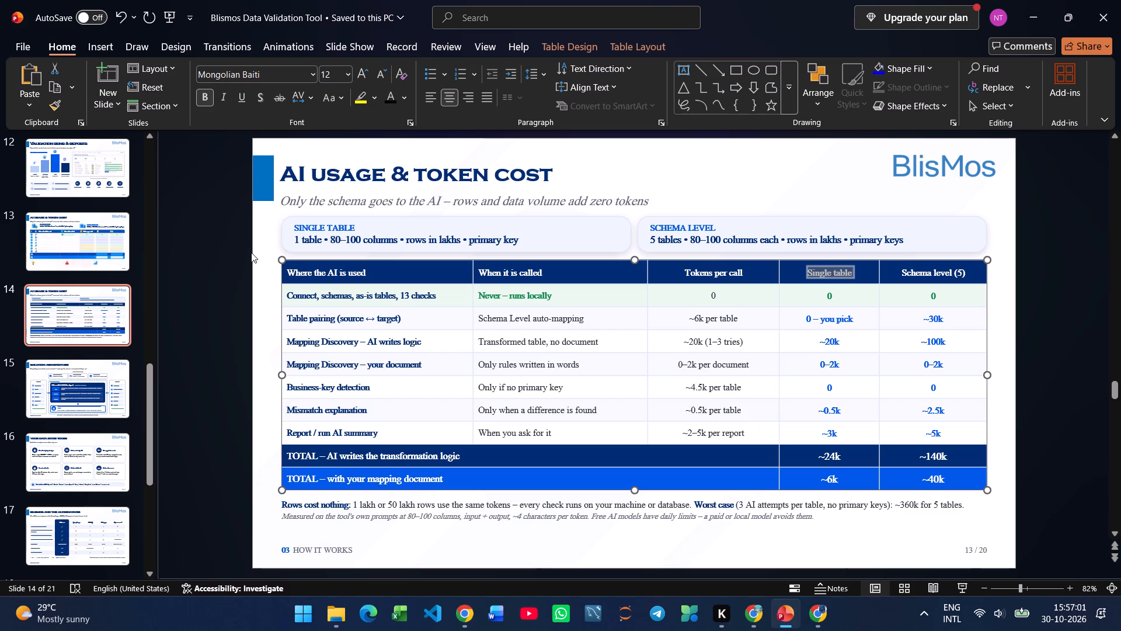
{"action": "left_click", "coordinate": [69, 247]}
{"action": "key", "text": "ctrl+v"}
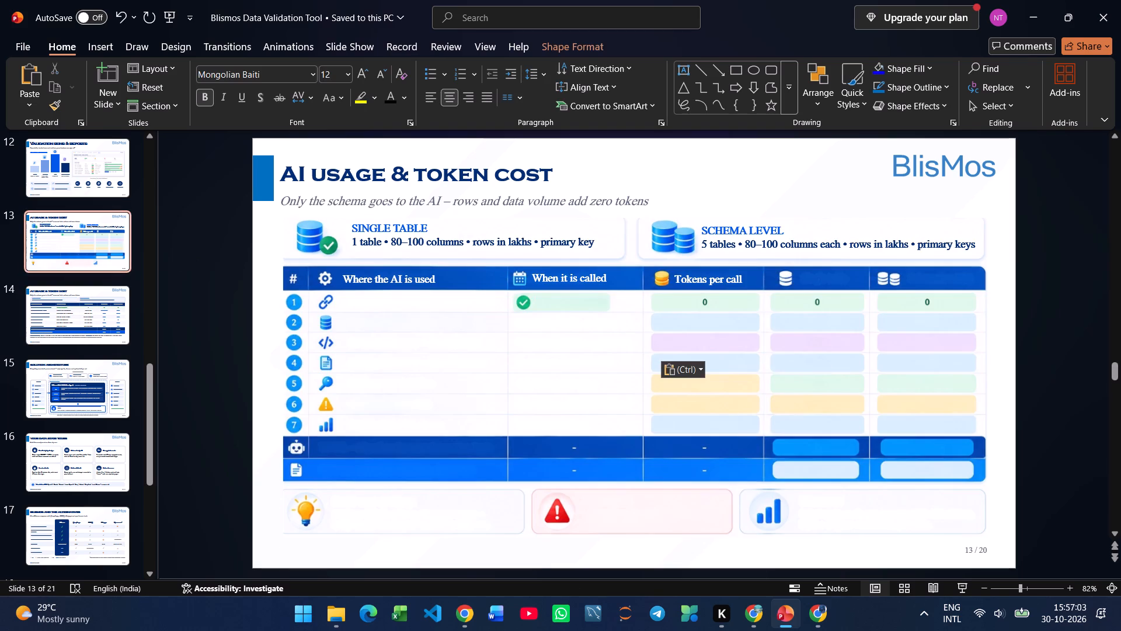
Fit the "Single table" text box into the header row beside the single white database icon and set its text to 14 pt.
{"action": "left_click_drag", "start_coordinate": [824, 362], "coordinate": [559, 369]}
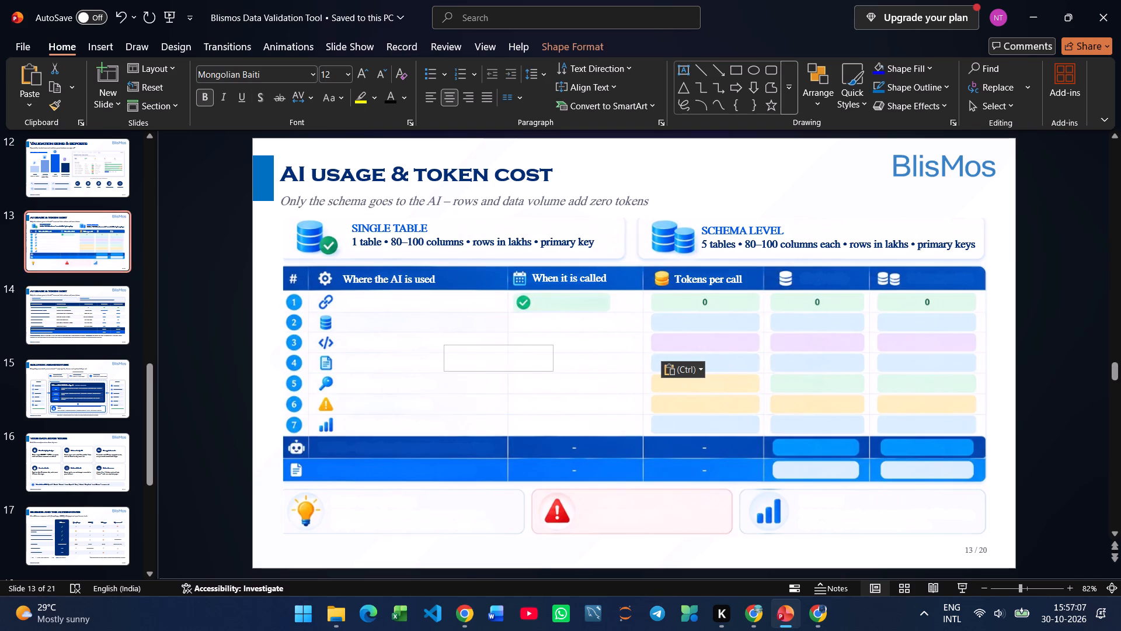
{"action": "left_click_drag", "start_coordinate": [559, 369], "coordinate": [530, 366]}
{"action": "left_click_drag", "start_coordinate": [511, 362], "coordinate": [847, 286]}
{"action": "left_click", "coordinate": [356, 72]}
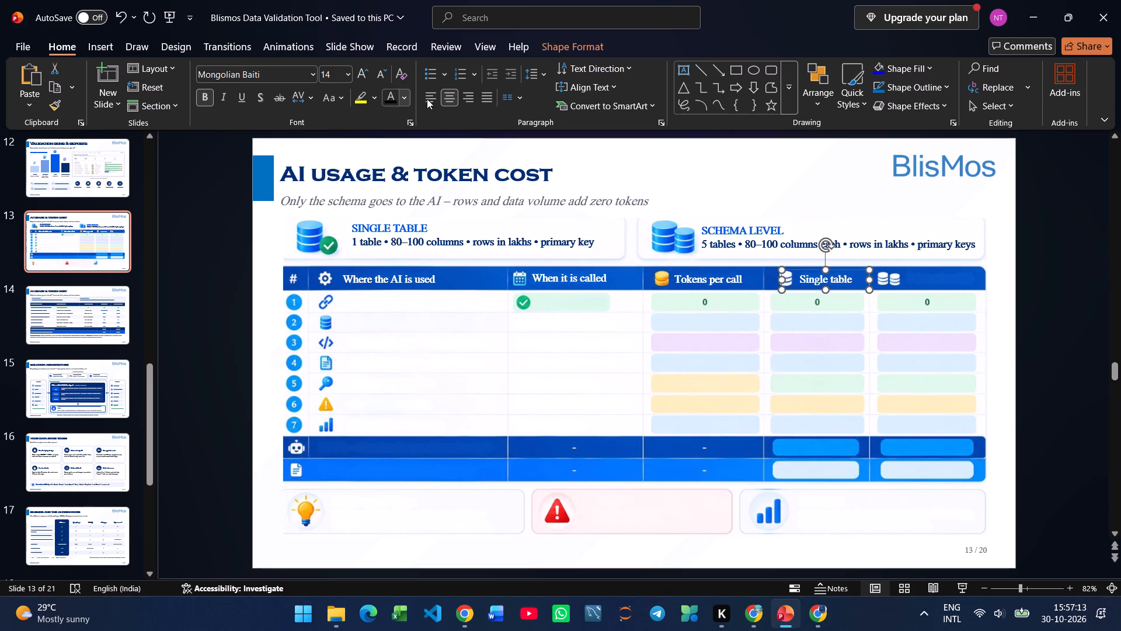
Copy the "Schema level (5)" header text from slide 14's table and paste it onto slide 13.
{"action": "left_click", "coordinate": [79, 308]}
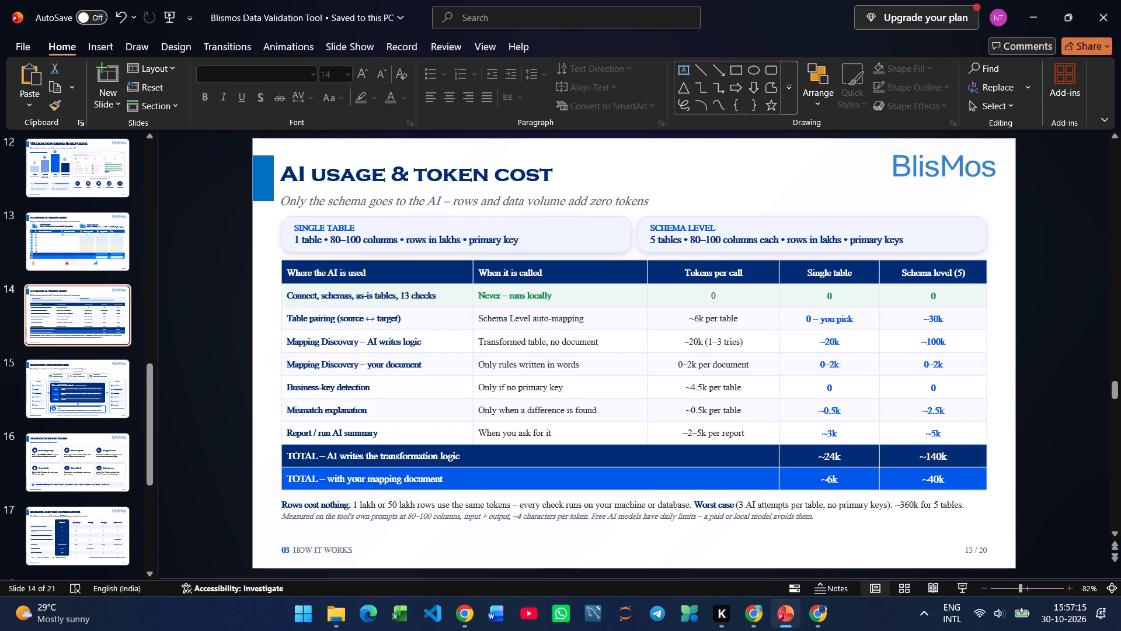
{"action": "left_click_drag", "start_coordinate": [972, 273], "coordinate": [908, 276]}
{"action": "key", "text": "ctrl+c"}
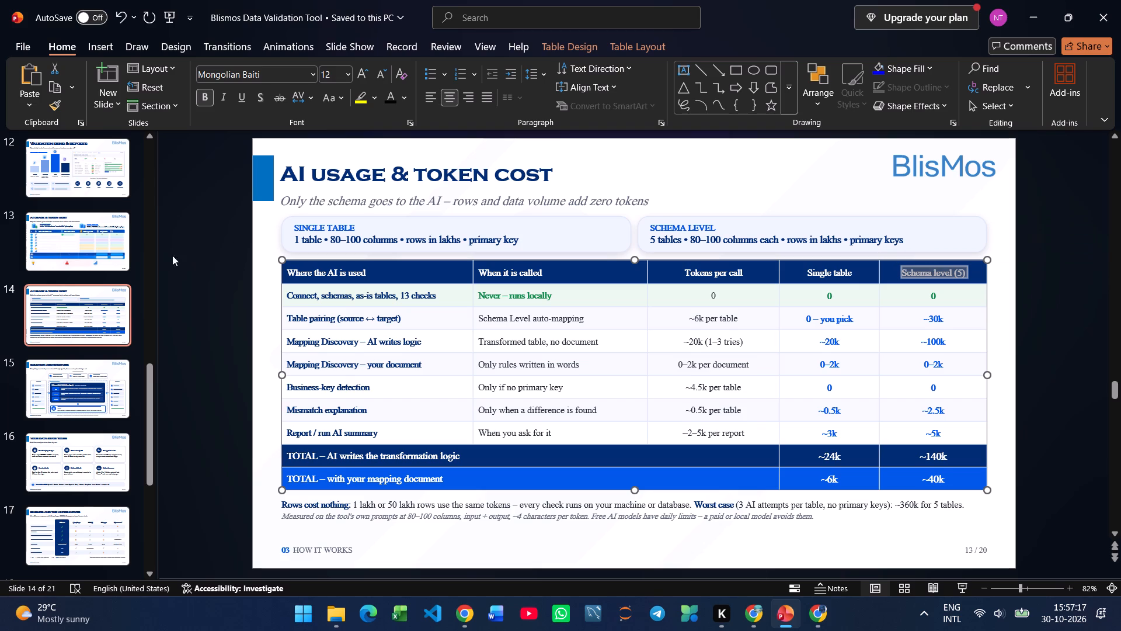
{"action": "left_click", "coordinate": [99, 246]}
{"action": "key", "text": "ctrl+v"}
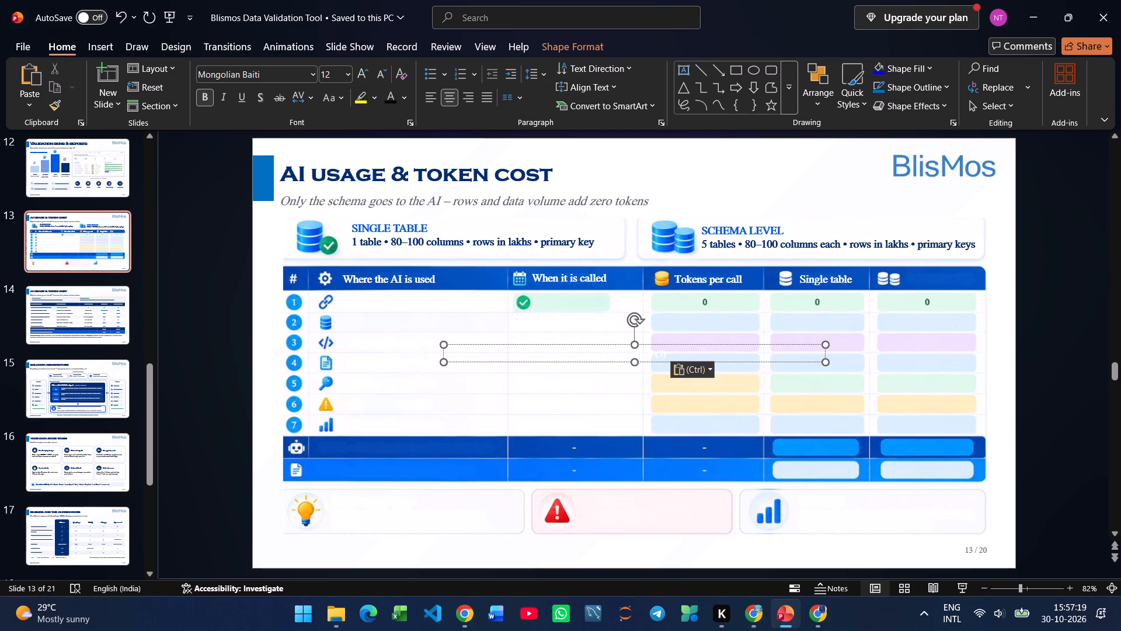
Set the "Schema level (5)" text to 14 pt and fit its narrowed text box into the header row beside the double database icon.
{"action": "left_click_drag", "start_coordinate": [824, 363], "coordinate": [607, 365]}
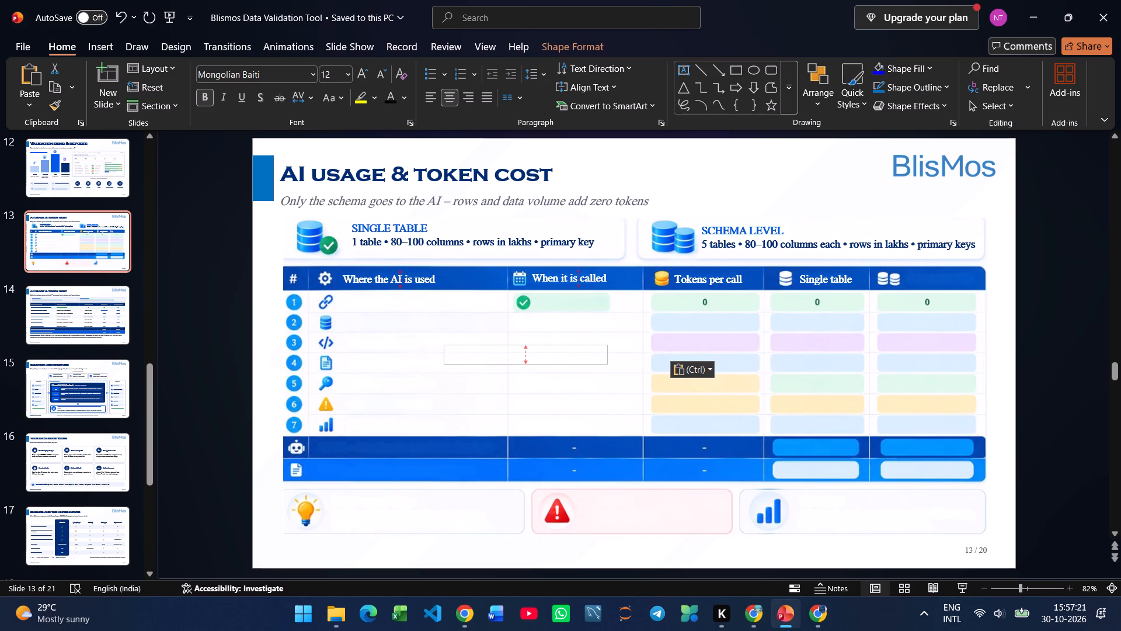
{"action": "left_click_drag", "start_coordinate": [607, 365], "coordinate": [603, 367]}
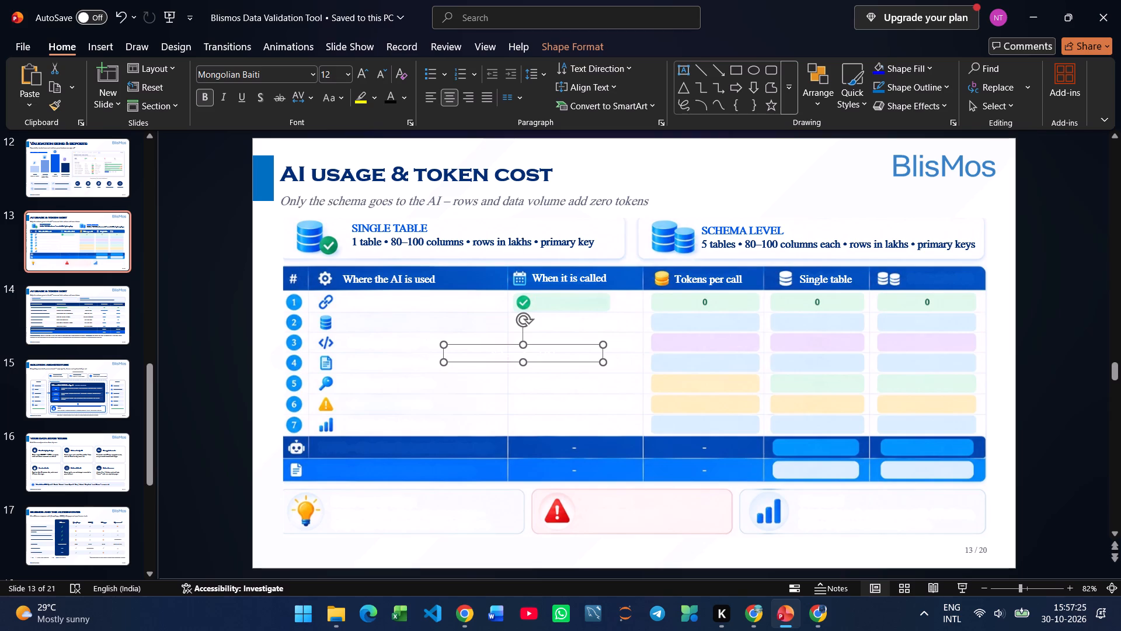
{"action": "left_click_drag", "start_coordinate": [560, 362], "coordinate": [979, 286]}
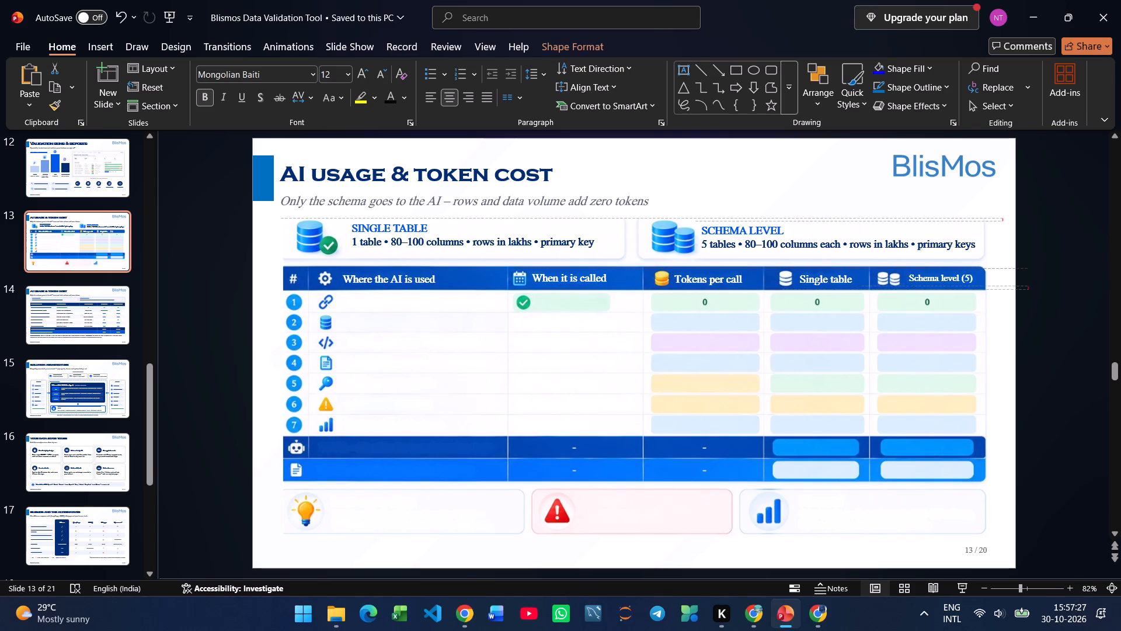
{"action": "left_click_drag", "start_coordinate": [979, 286], "coordinate": [976, 286]}
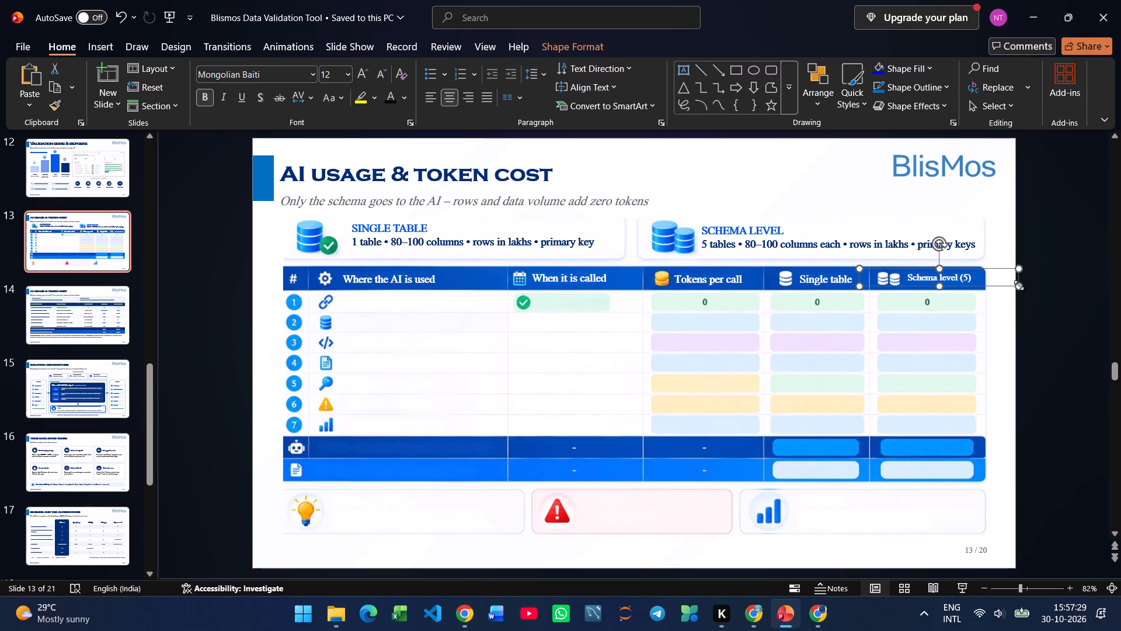
{"action": "left_click_drag", "start_coordinate": [1019, 285], "coordinate": [984, 287]}
{"action": "left_click_drag", "start_coordinate": [955, 286], "coordinate": [966, 283]}
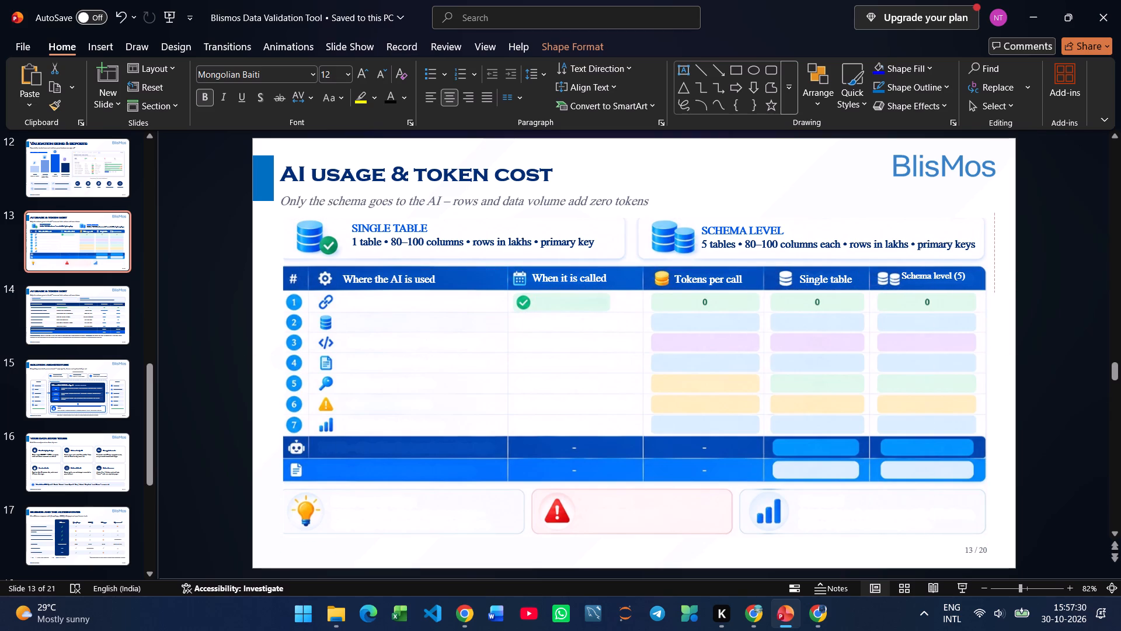
{"action": "left_click_drag", "start_coordinate": [966, 283], "coordinate": [968, 287]}
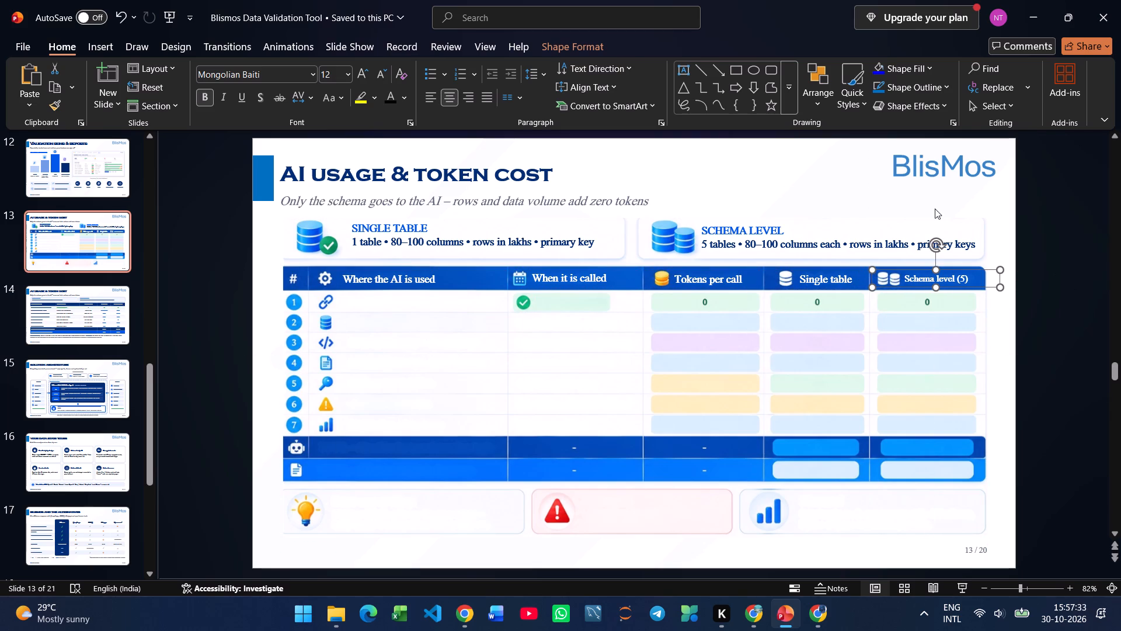
{"action": "left_click", "coordinate": [364, 71]}
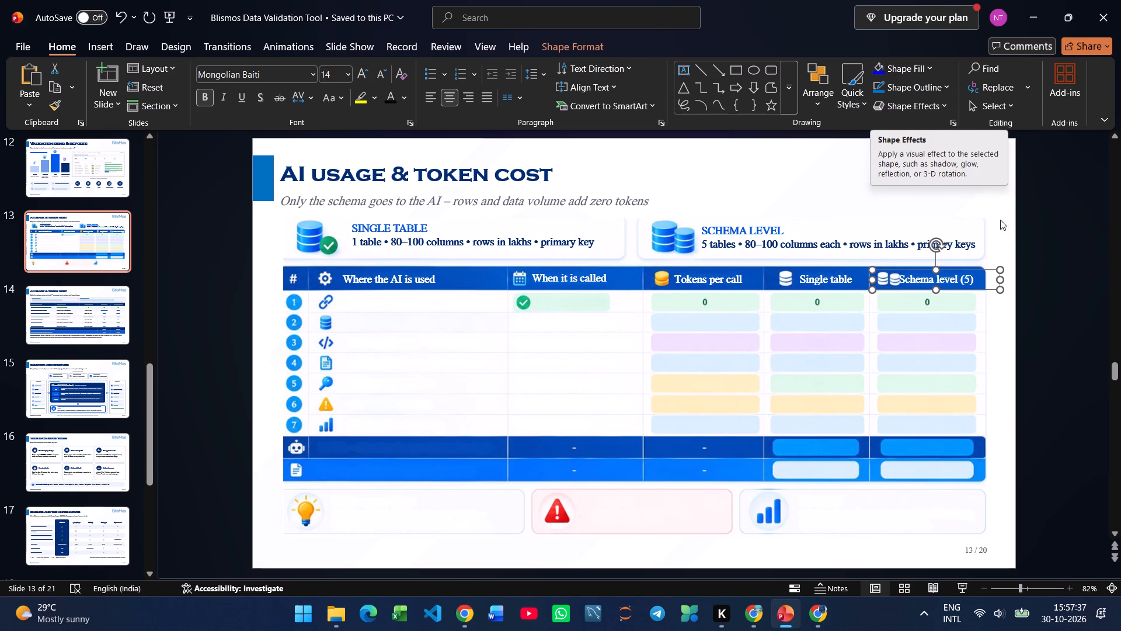
{"action": "left_click_drag", "start_coordinate": [986, 287], "coordinate": [994, 285]}
{"action": "left_click_drag", "start_coordinate": [1007, 278], "coordinate": [997, 279]}
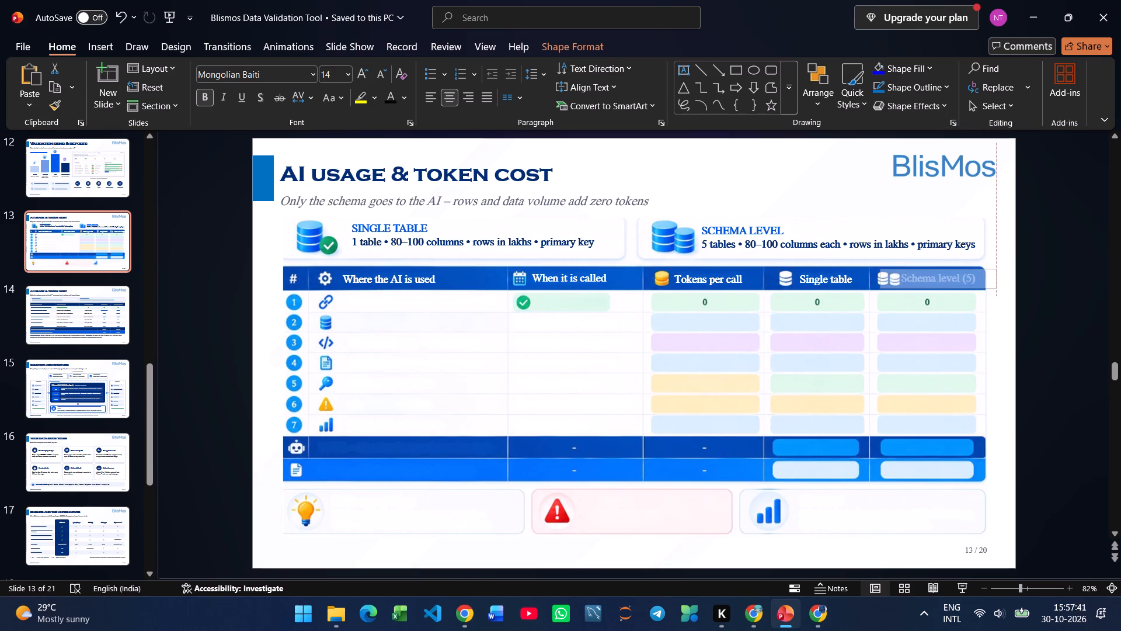
{"action": "left_click_drag", "start_coordinate": [997, 279], "coordinate": [976, 282]}
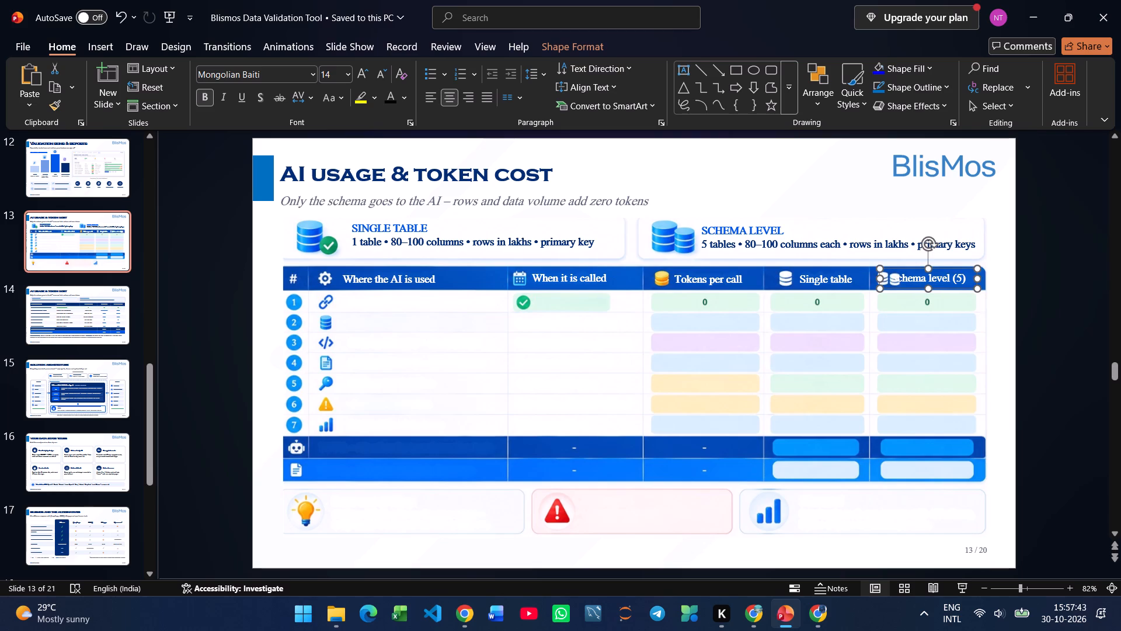
{"action": "key", "text": "Right"}
{"action": "key", "text": "Right"}
{"action": "key", "text": "Right"}
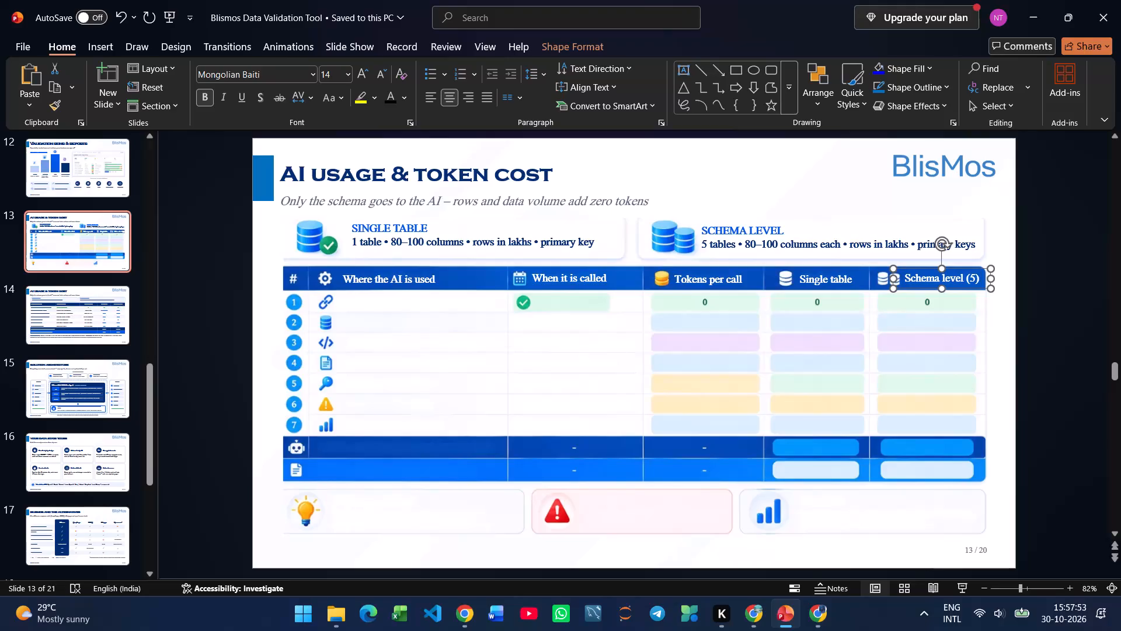
Copy the "Connect, schemas, as-is tables, 13 checks" text from slide 14's table and paste it onto slide 13.
{"action": "left_click", "coordinate": [102, 318]}
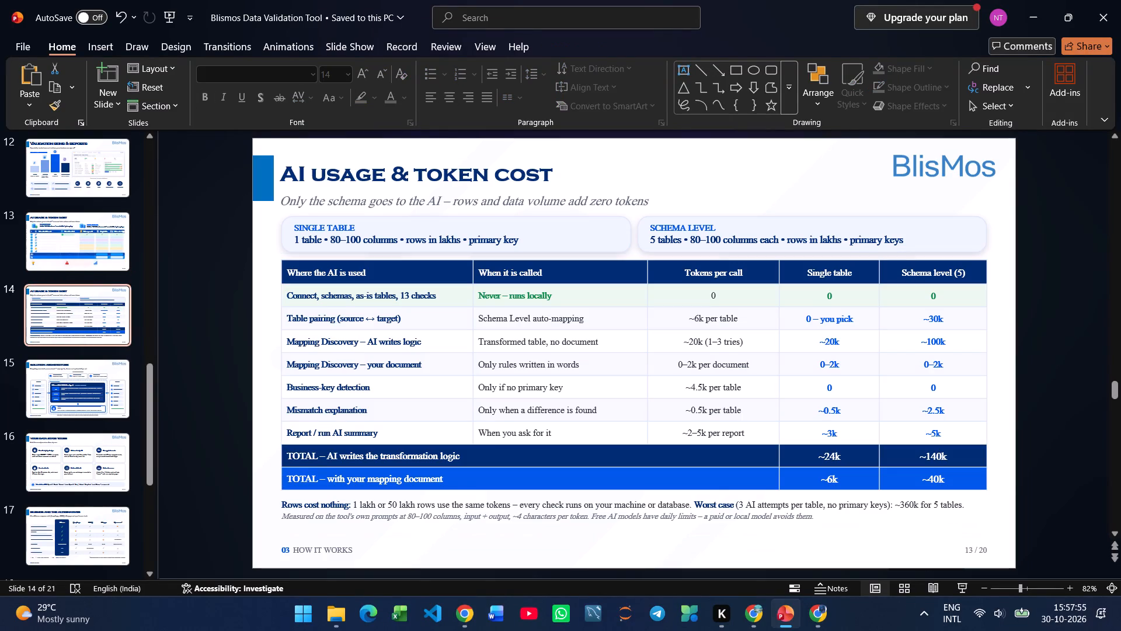
{"action": "left_click_drag", "start_coordinate": [440, 300], "coordinate": [272, 289]}
{"action": "key", "text": "ctrl+c"}
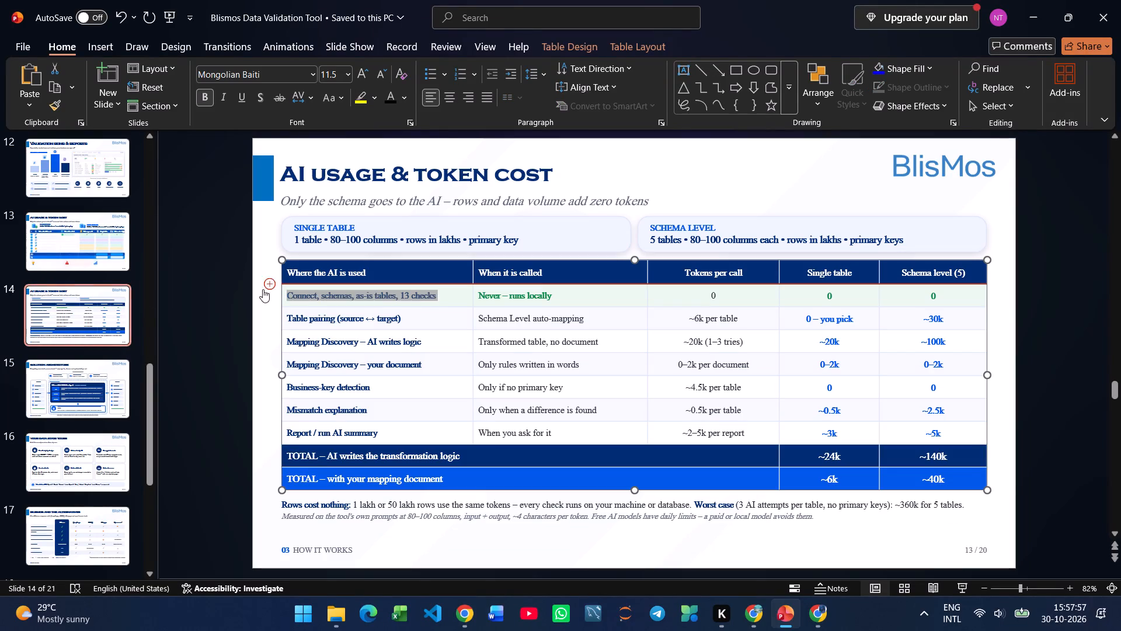
{"action": "left_click", "coordinate": [67, 238]}
{"action": "key", "text": "ctrl+v"}
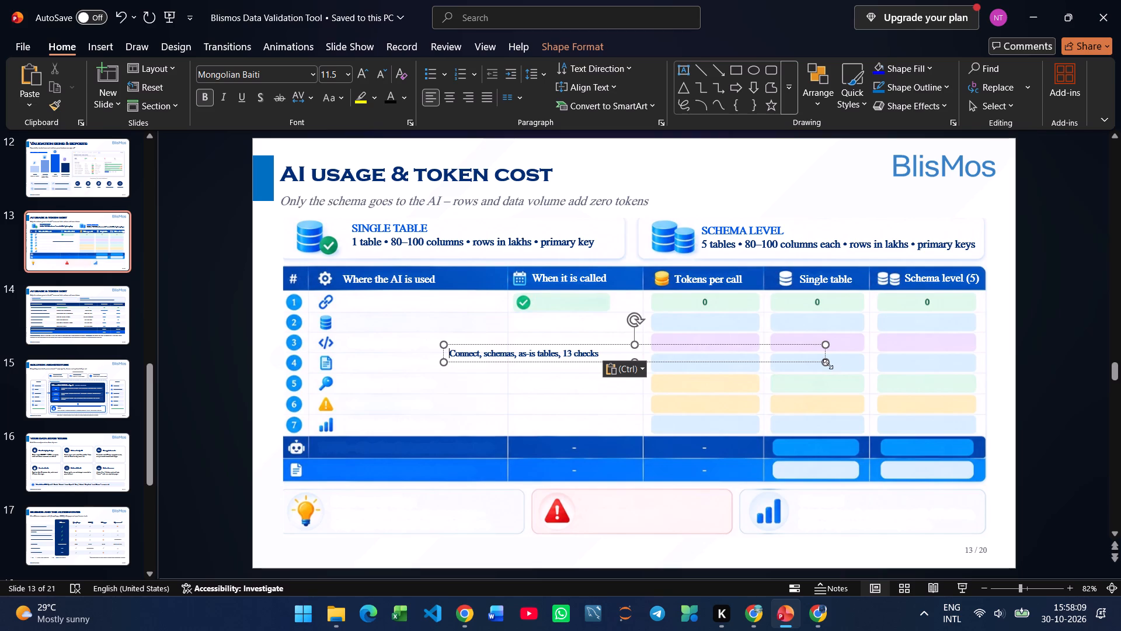
Narrow the "Connect, schemas, as-is tables, 13 checks" text box and place it in row 1 beside the link icon.
{"action": "left_click_drag", "start_coordinate": [828, 364], "coordinate": [614, 365]}
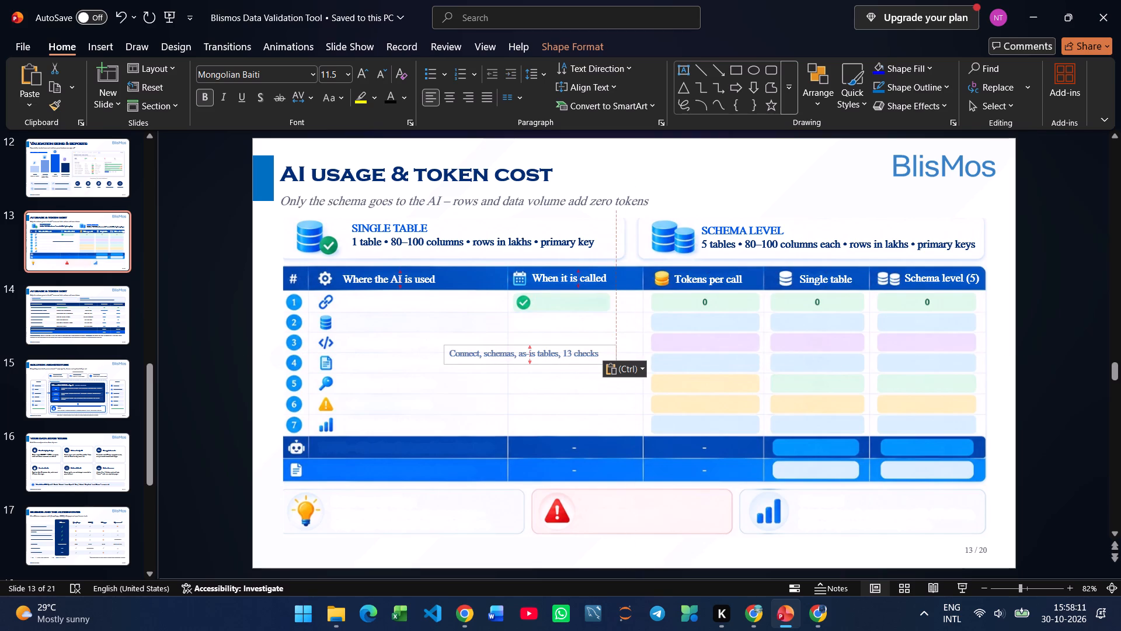
{"action": "left_click_drag", "start_coordinate": [614, 365], "coordinate": [608, 366]}
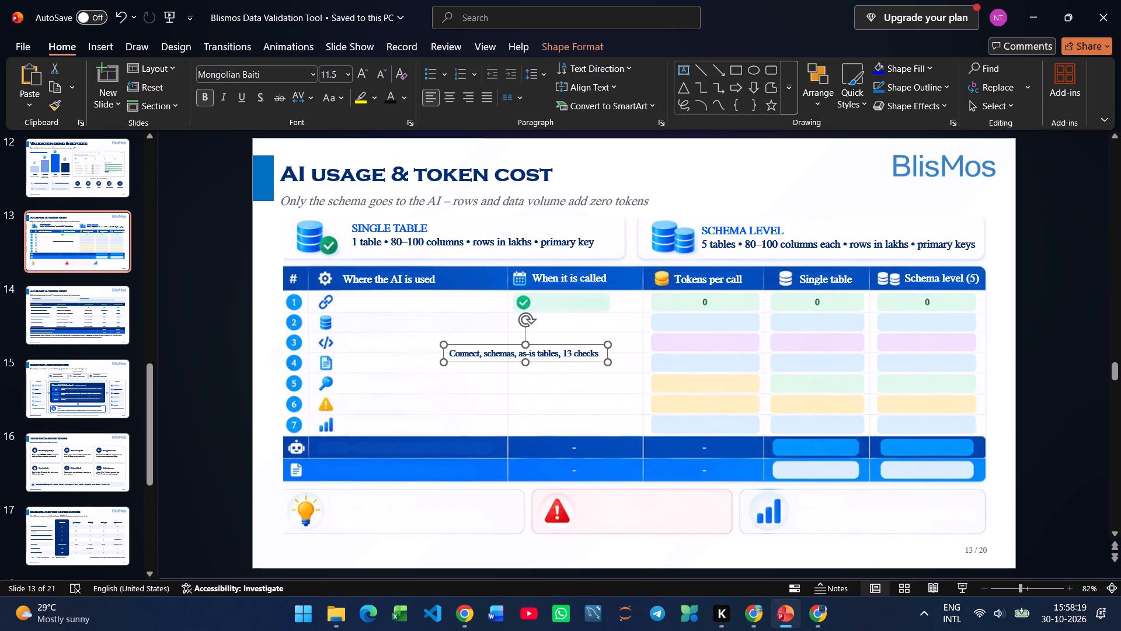
{"action": "left_click_drag", "start_coordinate": [595, 361], "coordinate": [481, 307]}
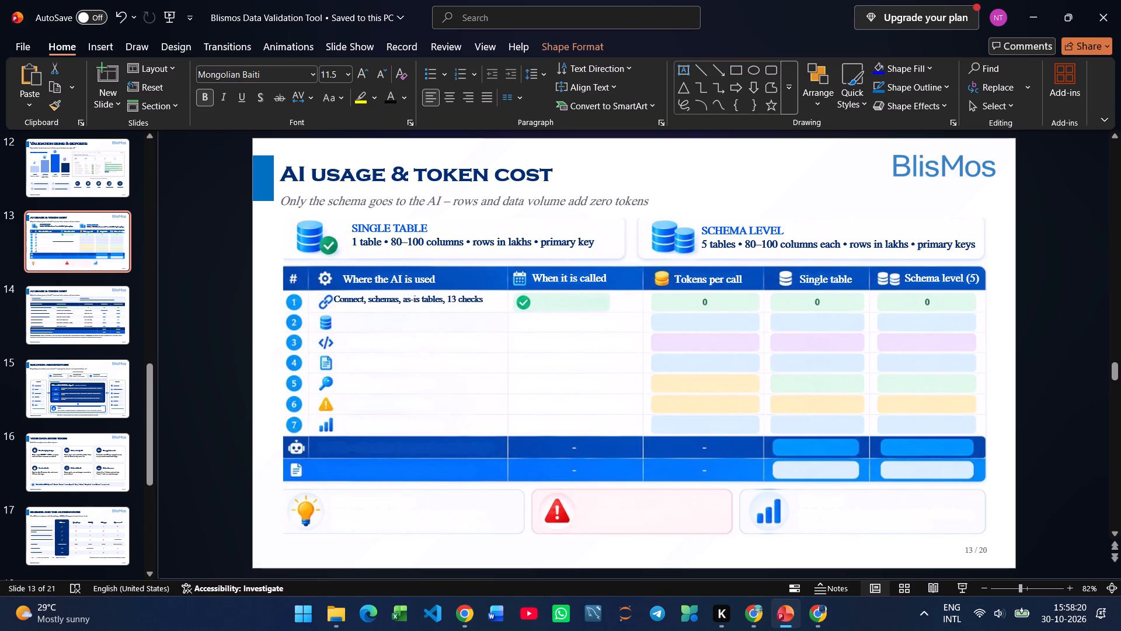
{"action": "left_click_drag", "start_coordinate": [481, 307], "coordinate": [488, 308]}
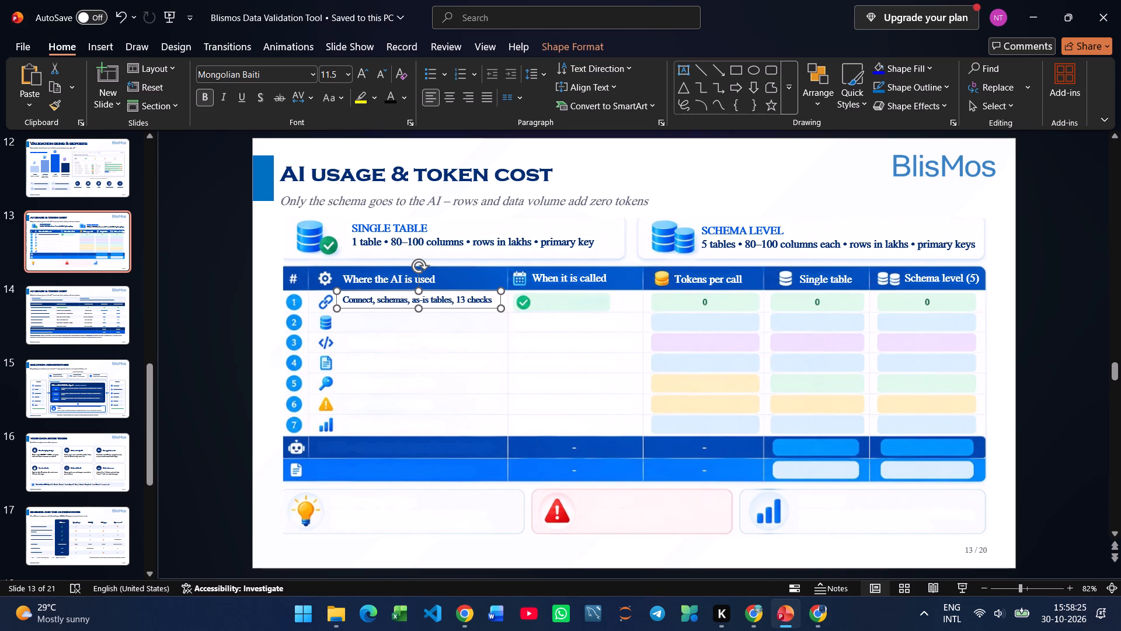
Copy the "Table pairing (source ↔ target)" text from slide 14's table and paste it onto slide 13.
{"action": "left_click", "coordinate": [87, 323]}
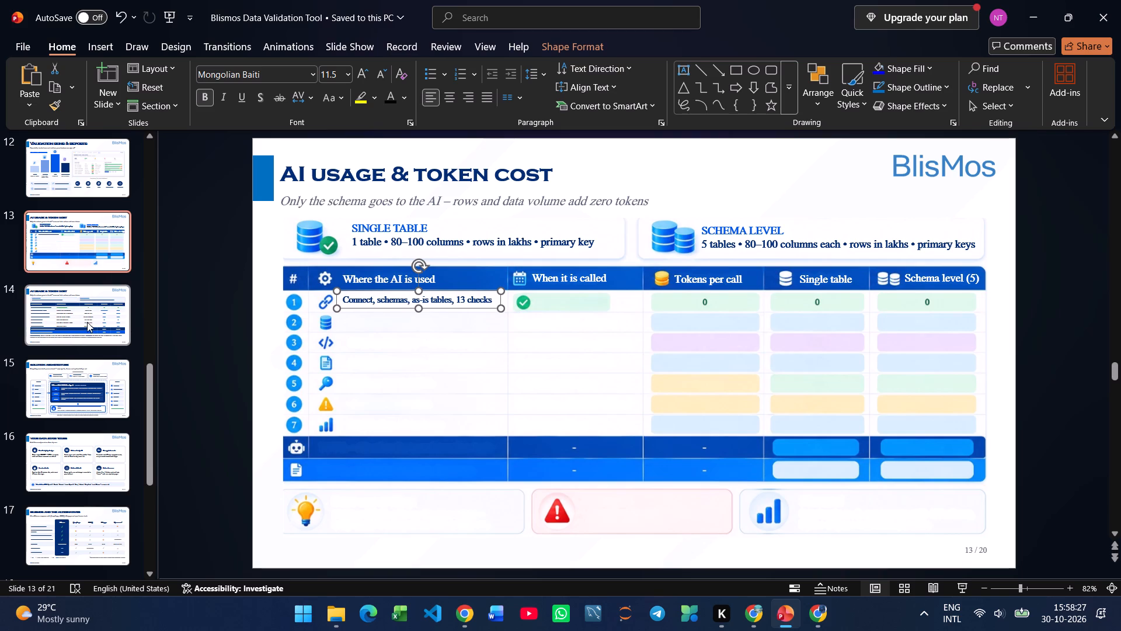
{"action": "left_click_drag", "start_coordinate": [408, 321], "coordinate": [283, 317]}
{"action": "key", "text": "ctrl+c"}
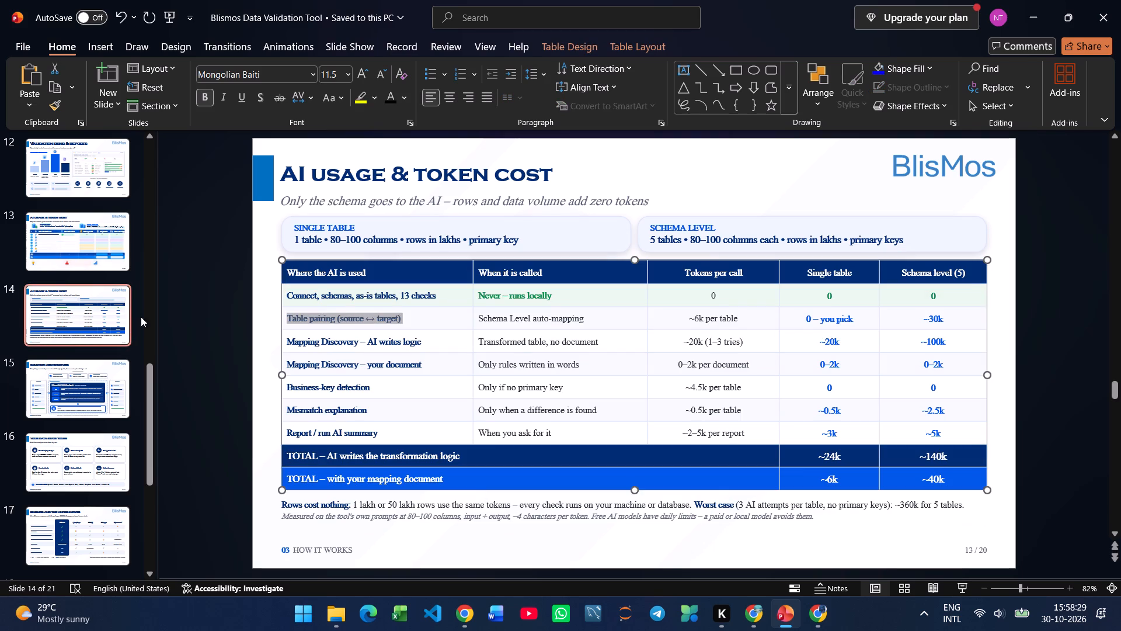
{"action": "left_click", "coordinate": [50, 252]}
{"action": "key", "text": "v"}
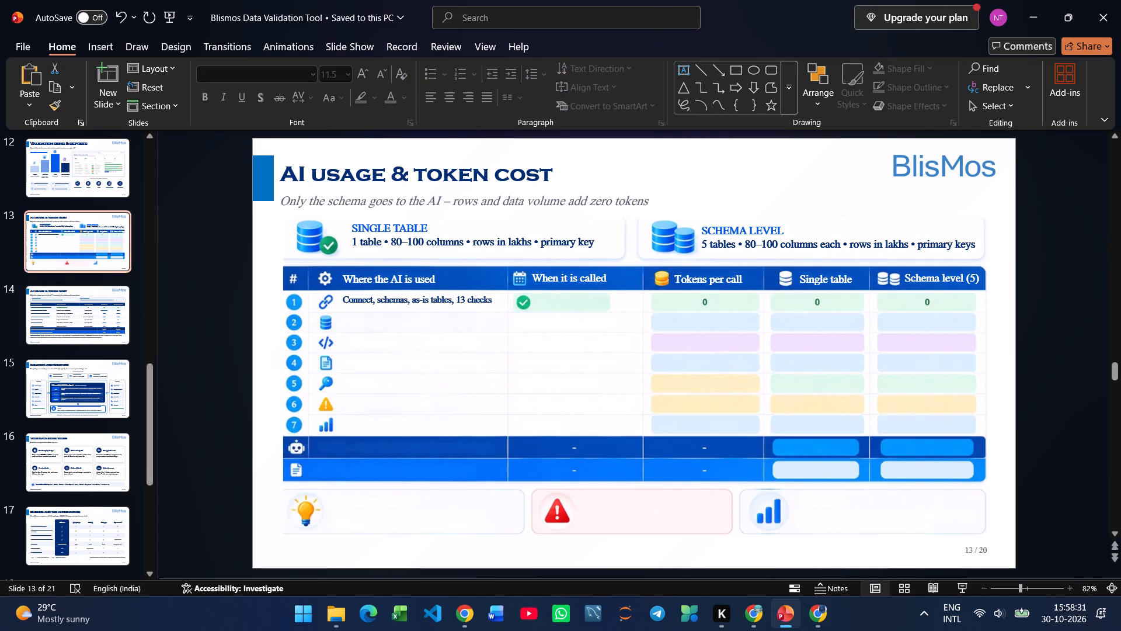
{"action": "key", "text": "ctrl+v"}
Narrow the "Table pairing (source ↔ target)" text box and place it in row 2 beside the database icon, aligned with row 1's text.
{"action": "left_click_drag", "start_coordinate": [824, 365], "coordinate": [624, 360]}
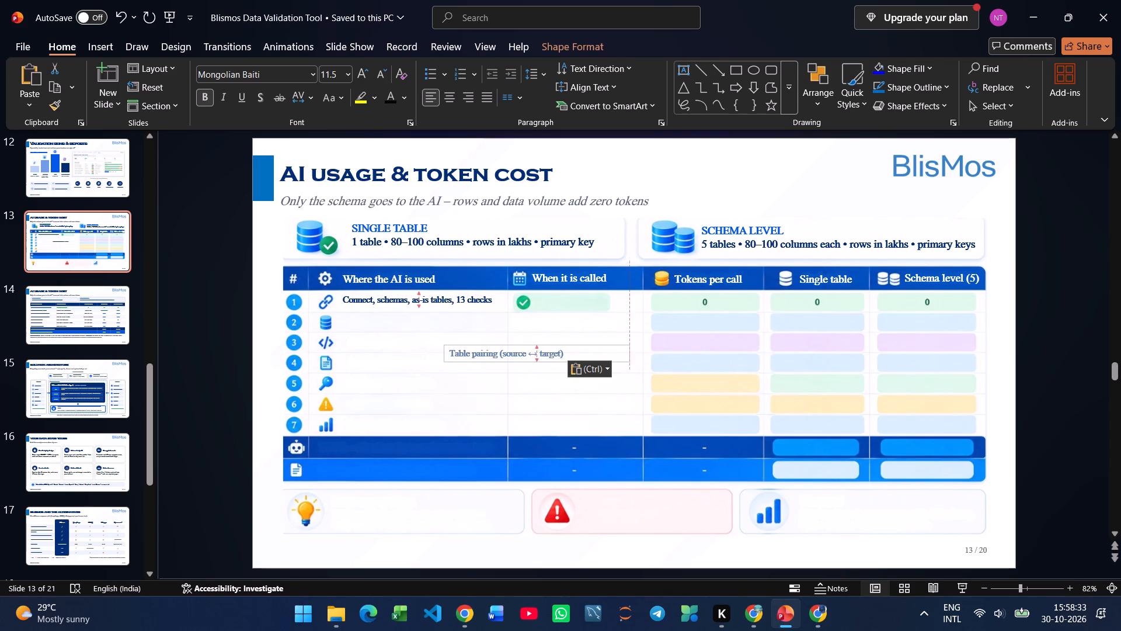
{"action": "left_click_drag", "start_coordinate": [624, 360], "coordinate": [587, 361]}
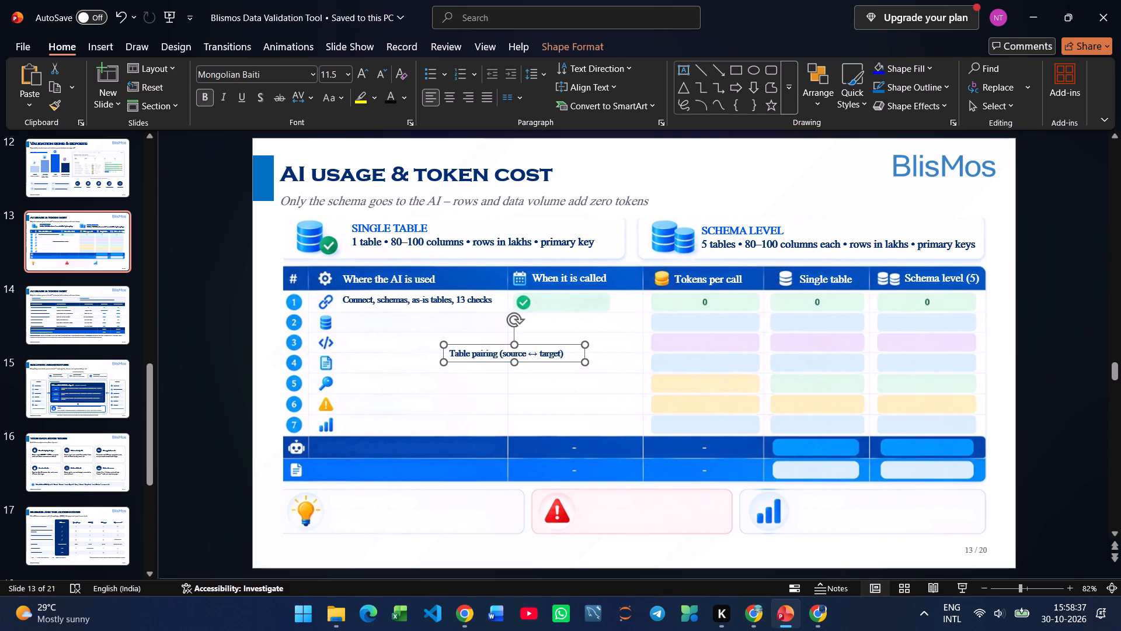
{"action": "left_click_drag", "start_coordinate": [531, 360], "coordinate": [422, 336]}
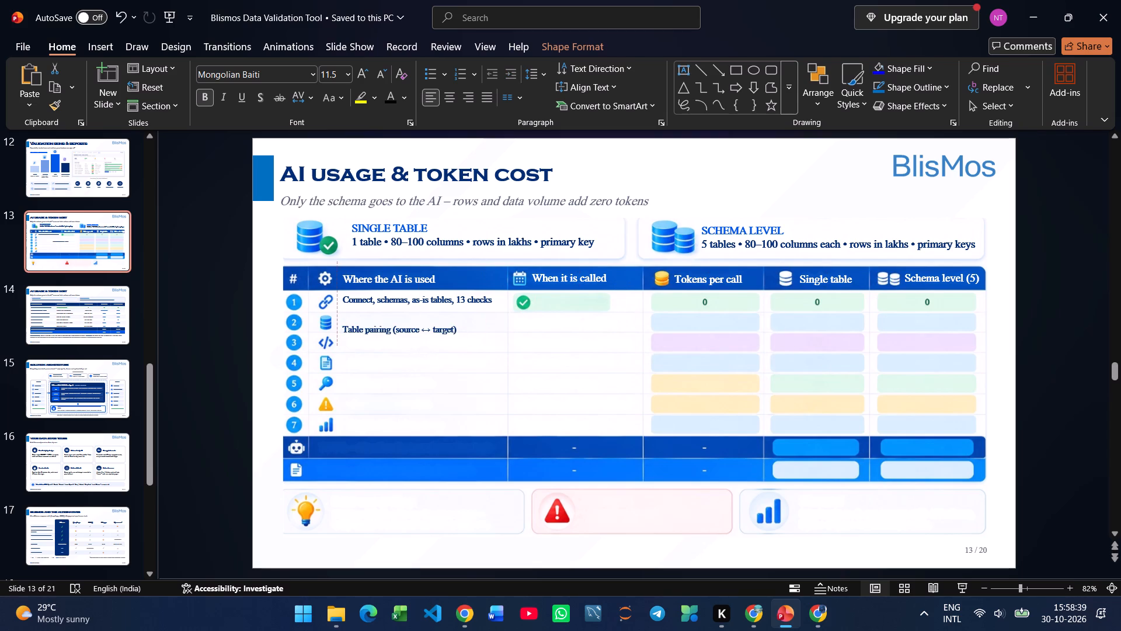
{"action": "left_click_drag", "start_coordinate": [422, 336], "coordinate": [423, 329]}
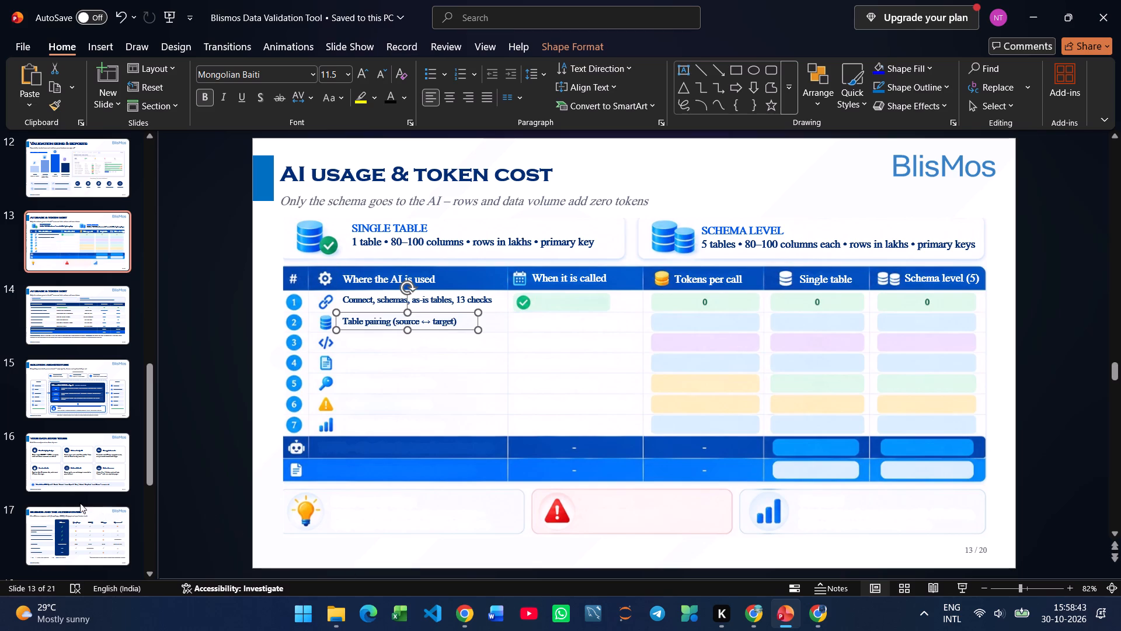
Copy "Mapping Discovery – AI writes logic" from slide 14's table to slide 13, narrow its text box and place it in row 3 beside the code icon.
{"action": "left_click", "coordinate": [50, 320]}
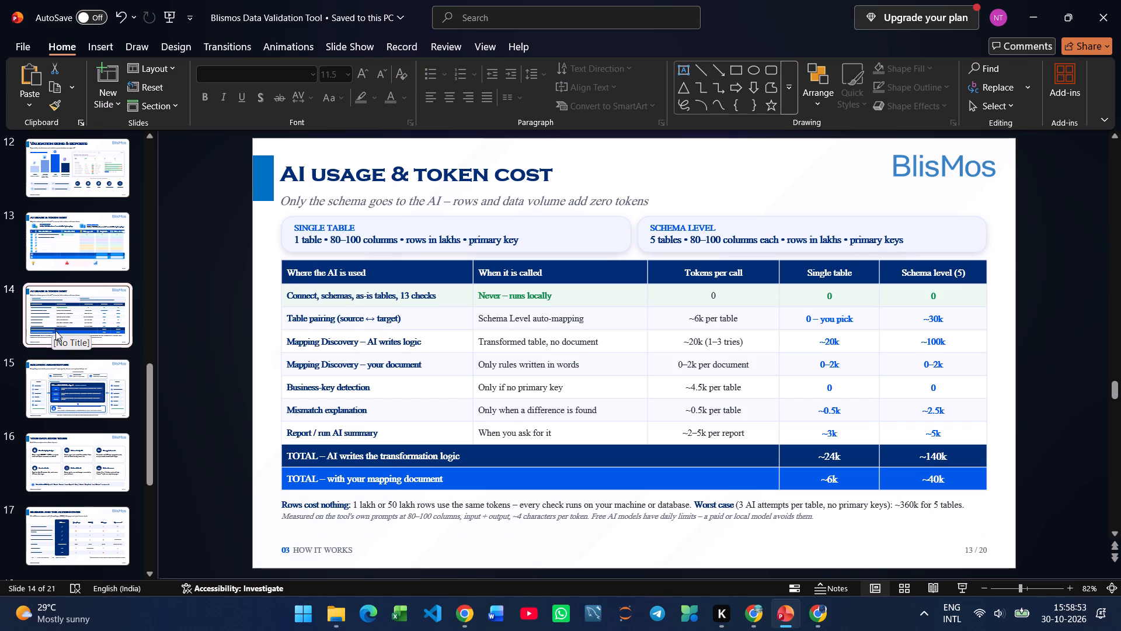
{"action": "left_click", "coordinate": [351, 345]}
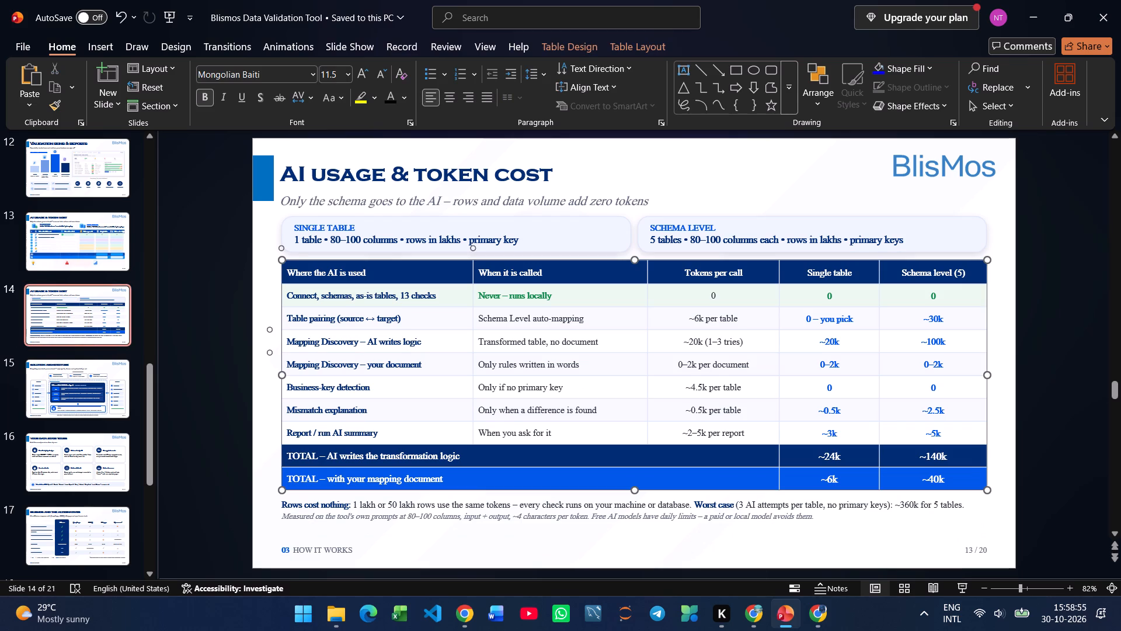
{"action": "left_click_drag", "start_coordinate": [424, 342], "coordinate": [287, 346]}
{"action": "key", "text": "ctrl+c"}
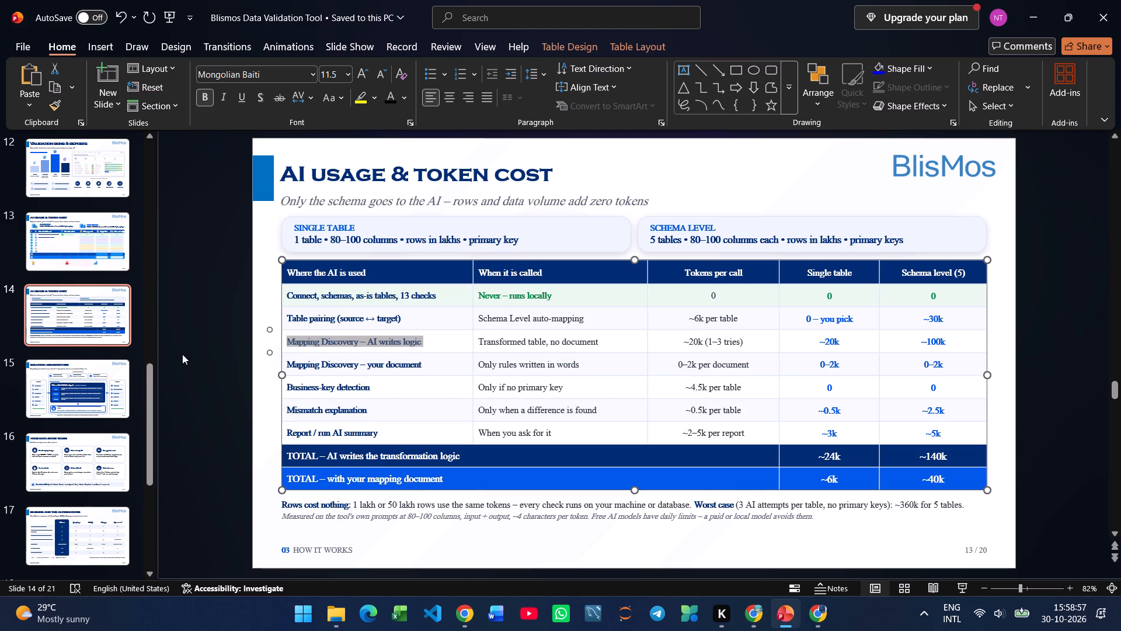
{"action": "left_click", "coordinate": [45, 257]}
{"action": "key", "text": "ctrl+v"}
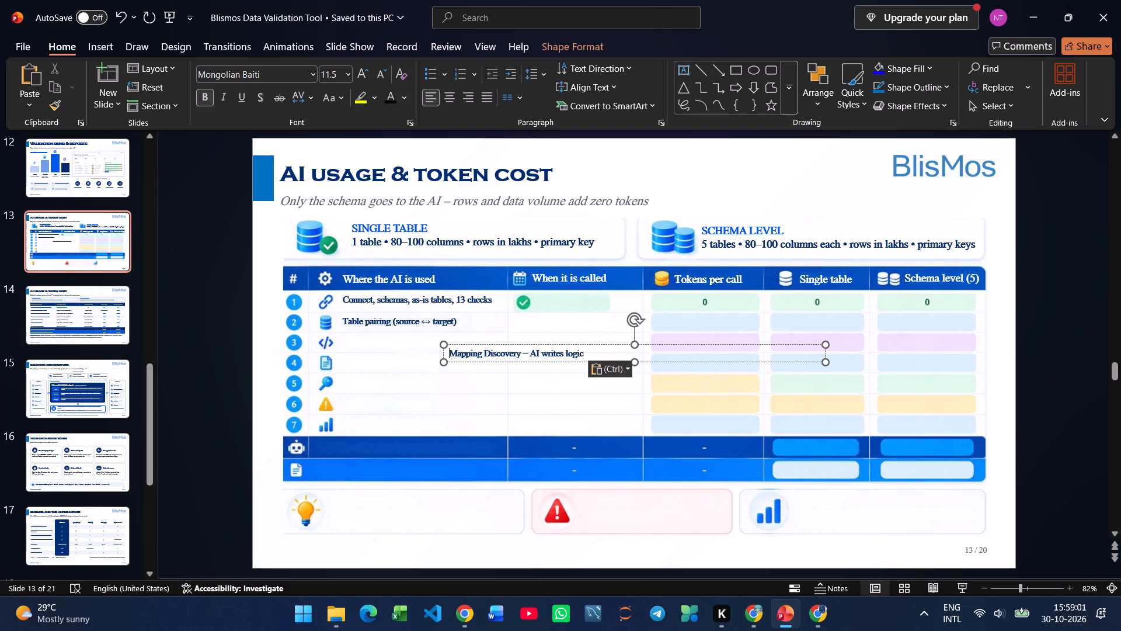
{"action": "left_click_drag", "start_coordinate": [827, 363], "coordinate": [607, 362]}
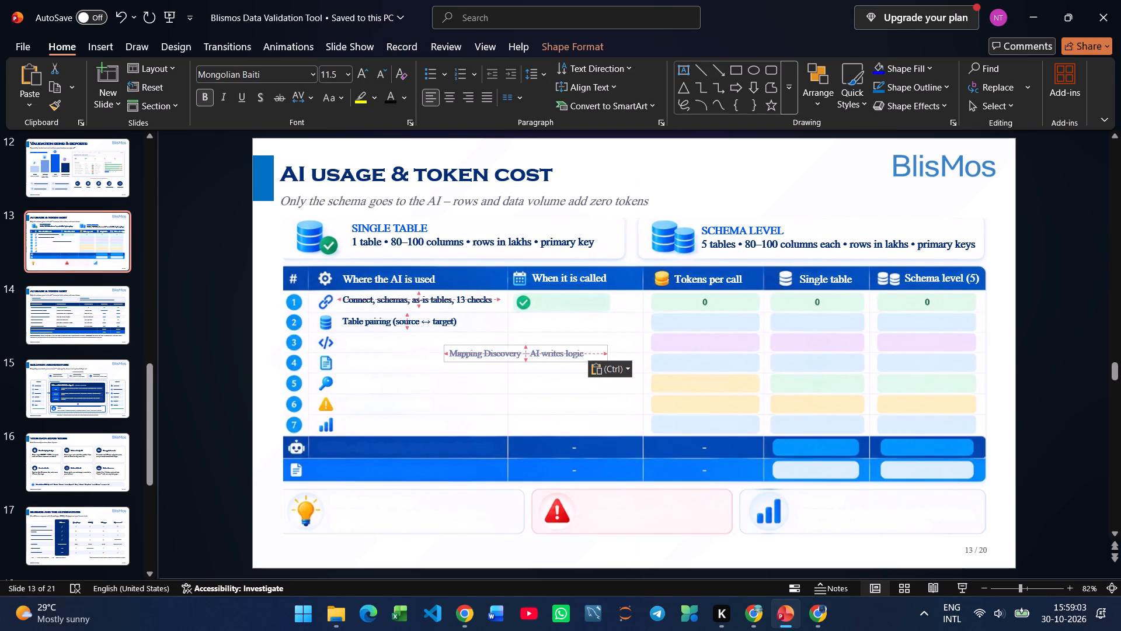
{"action": "left_click_drag", "start_coordinate": [607, 362], "coordinate": [598, 362]}
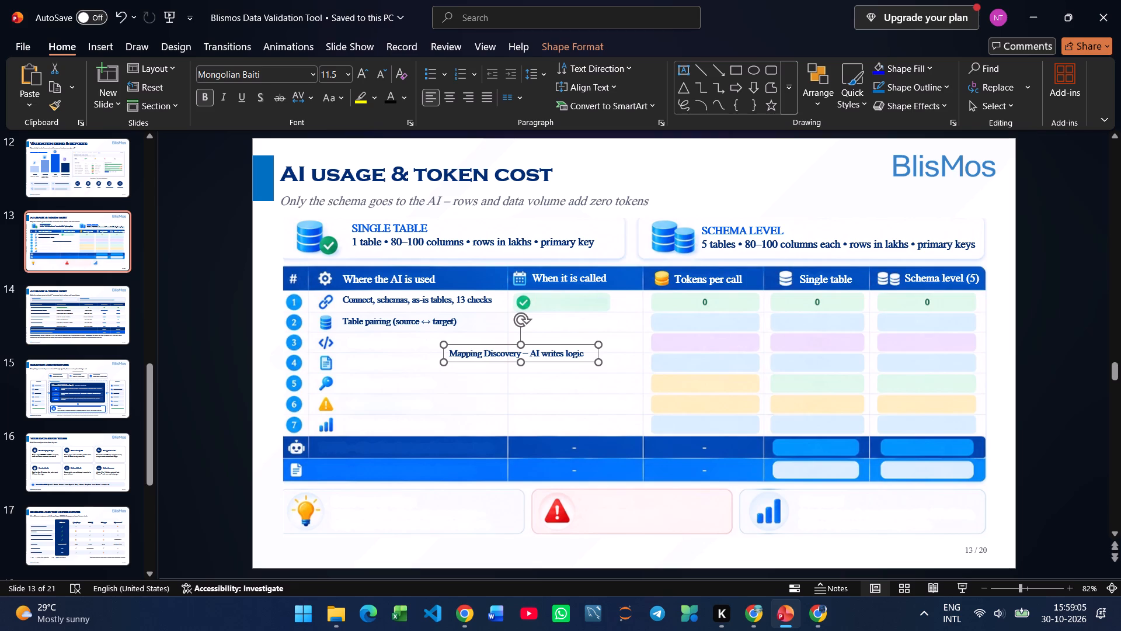
{"action": "left_click_drag", "start_coordinate": [554, 363], "coordinate": [448, 354]}
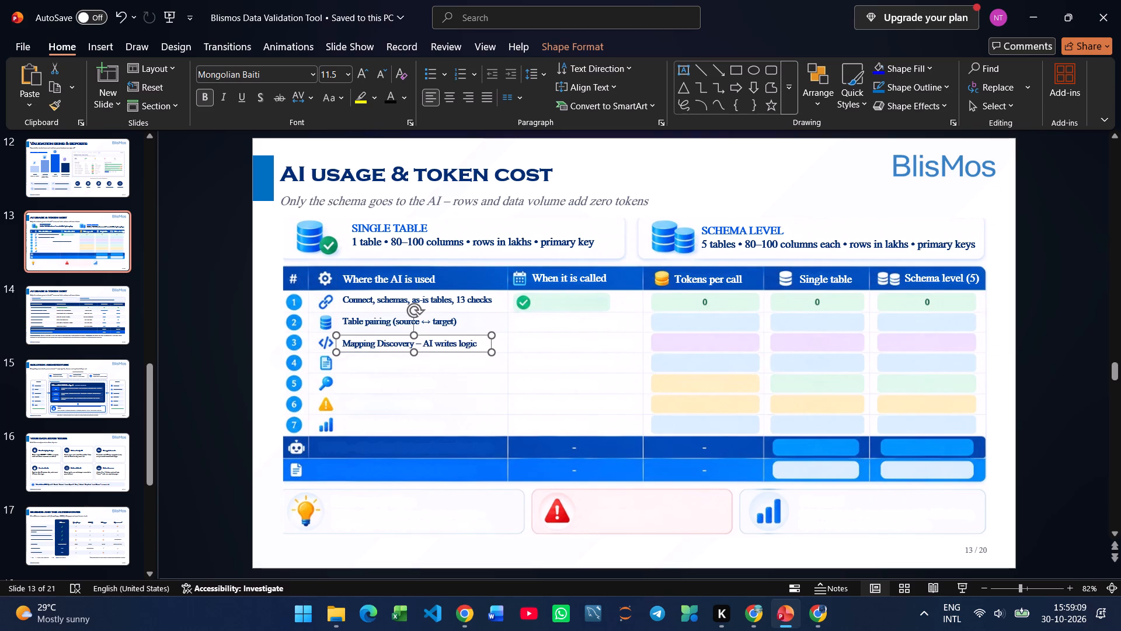
Copy "Mapping Discovery – your document" from slide 14's table to slide 13, narrow its box and place it in row 4 beside the document icon.
{"action": "left_click", "coordinate": [50, 318]}
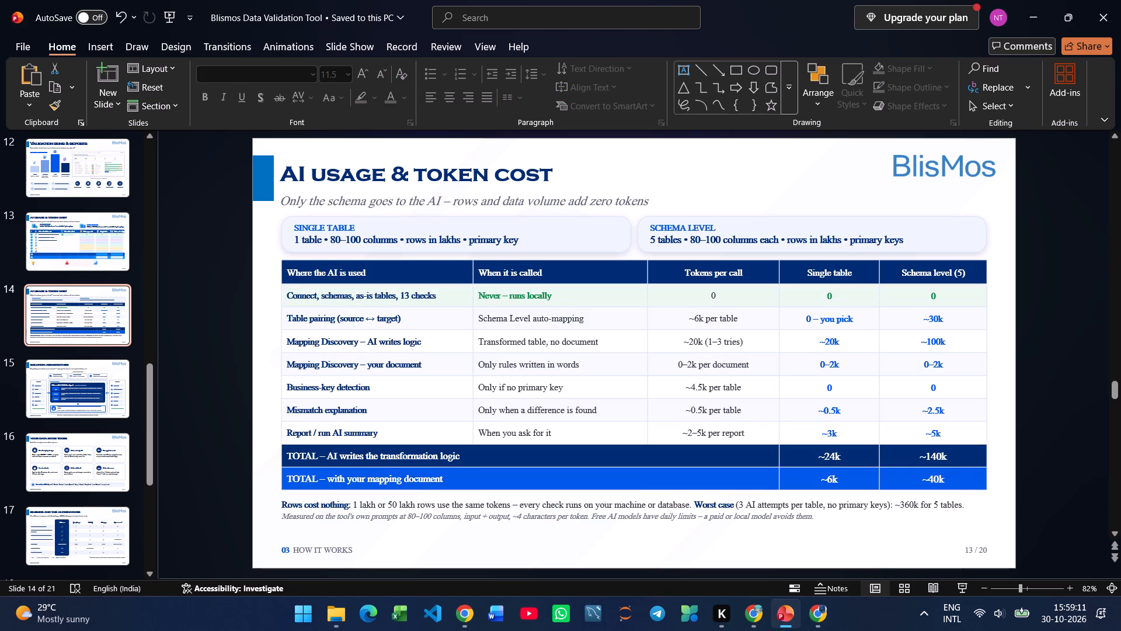
{"action": "left_click_drag", "start_coordinate": [428, 368], "coordinate": [288, 363]}
{"action": "key", "text": "ctrl+c"}
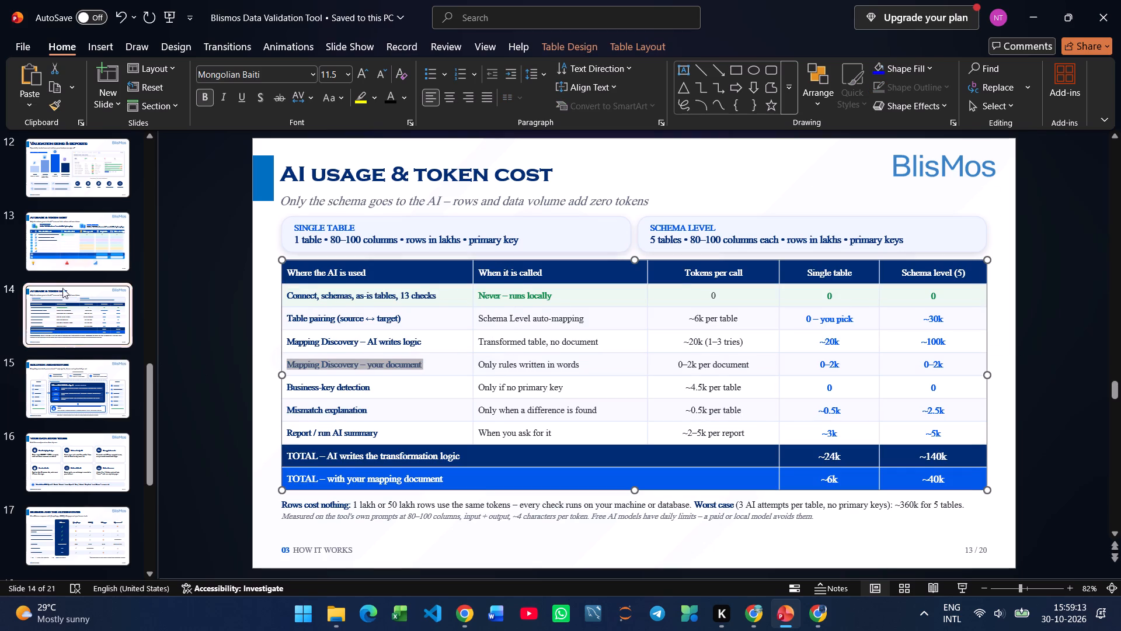
{"action": "left_click", "coordinate": [62, 268]}
{"action": "key", "text": "ctrl+v"}
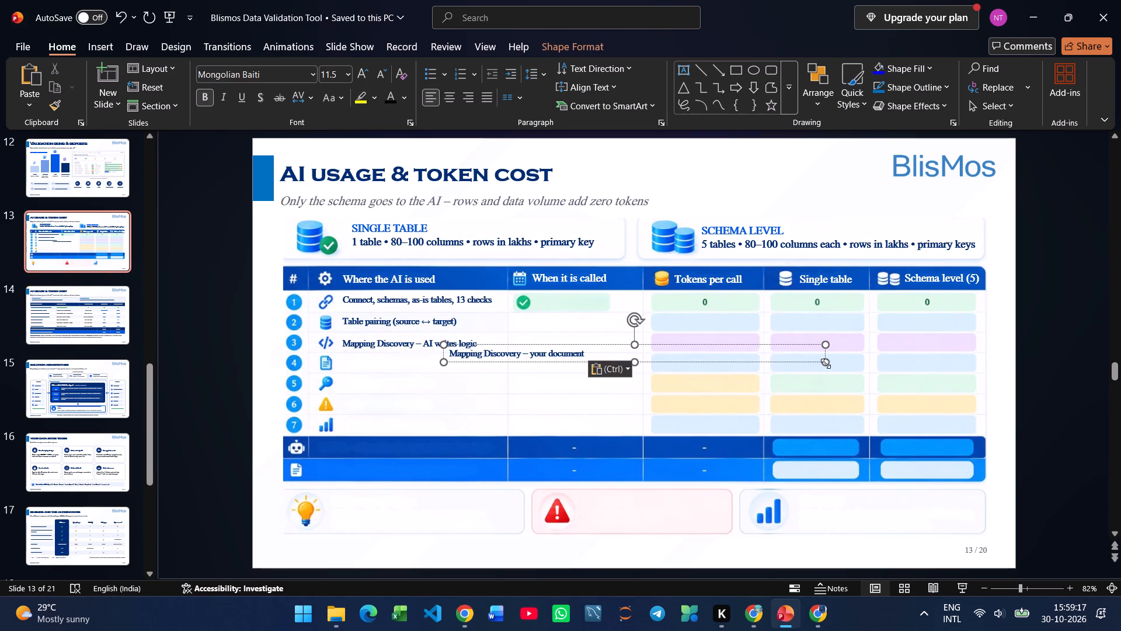
{"action": "left_click_drag", "start_coordinate": [826, 363], "coordinate": [600, 368]}
{"action": "left_click_drag", "start_coordinate": [572, 359], "coordinate": [466, 367]}
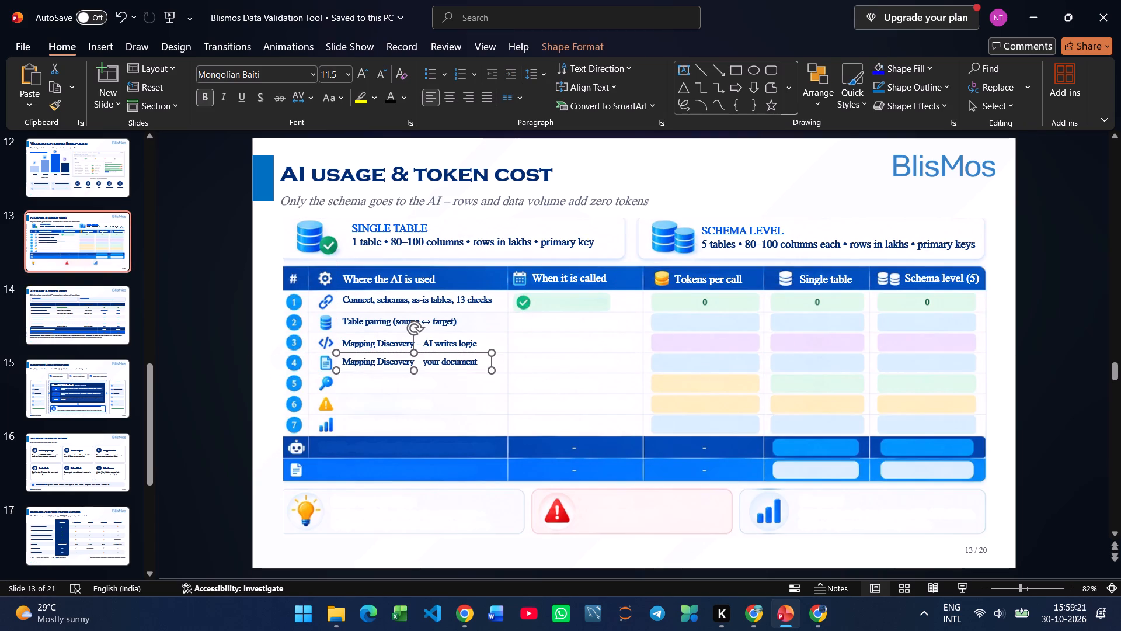
Copy "Business-key detection" from slide 14's table to slide 13, narrow its text box and place it in row 5 beside the key icon.
{"action": "left_click", "coordinate": [78, 309]}
{"action": "left_click_drag", "start_coordinate": [377, 390], "coordinate": [285, 389]}
{"action": "key", "text": "ctrl+c"}
{"action": "left_click", "coordinate": [85, 259]}
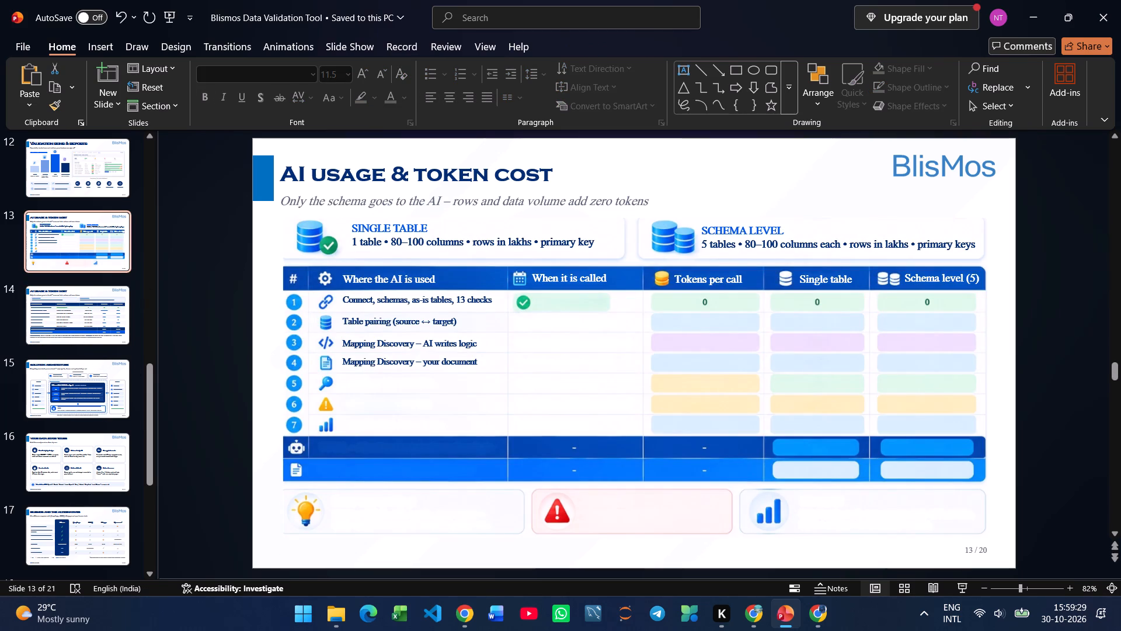
{"action": "key", "text": "ctrl+v"}
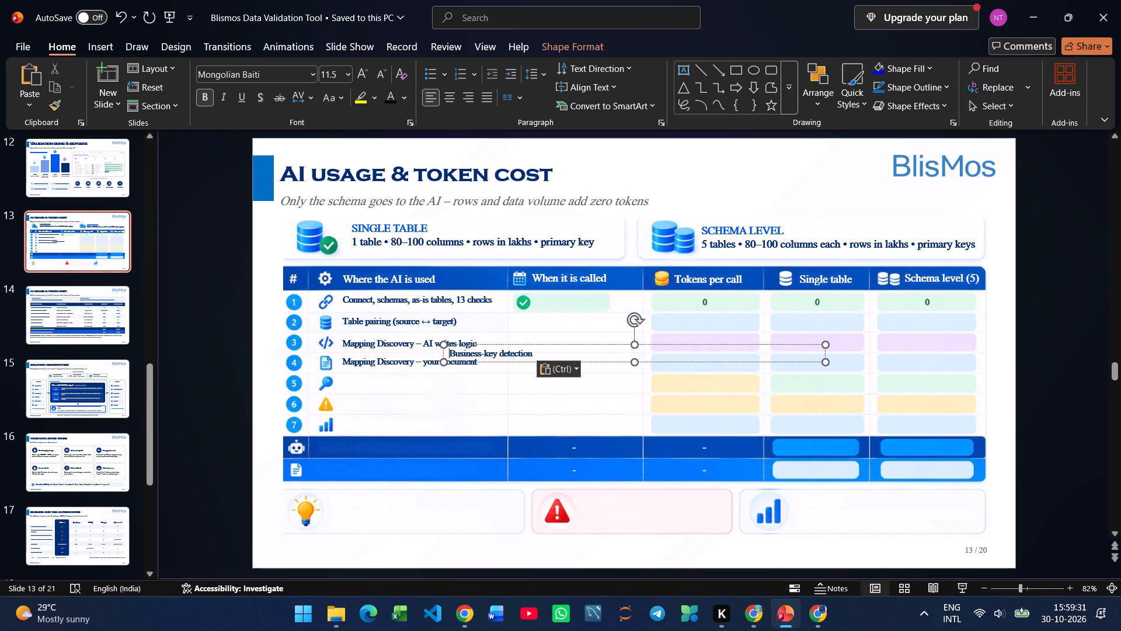
{"action": "left_click_drag", "start_coordinate": [826, 362], "coordinate": [543, 366]}
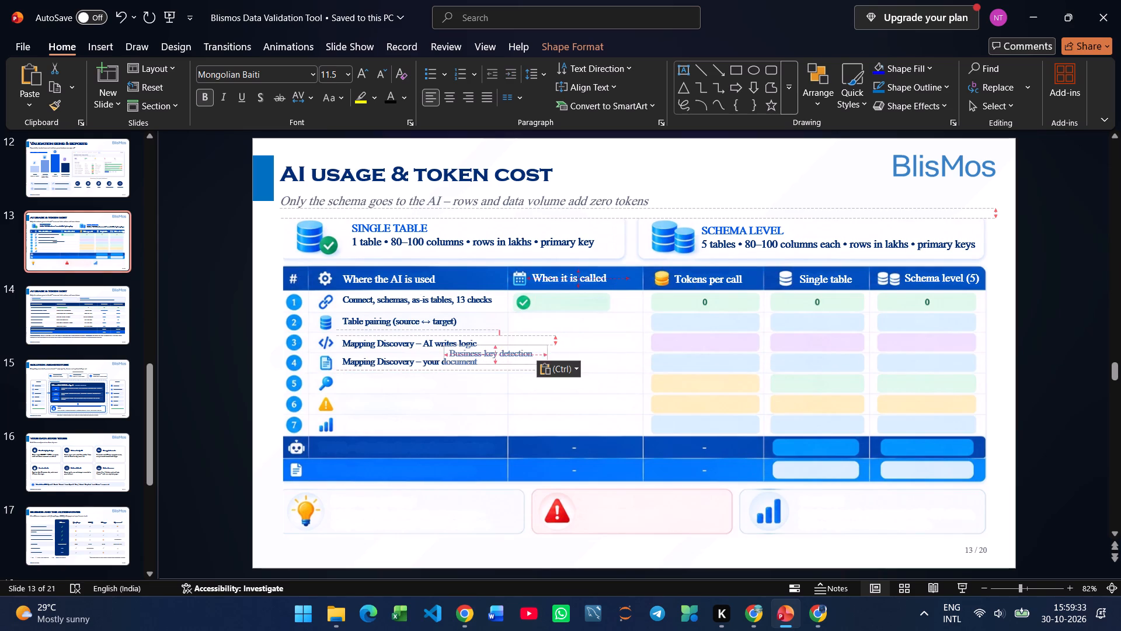
{"action": "left_click_drag", "start_coordinate": [543, 366], "coordinate": [542, 366]}
{"action": "left_click_drag", "start_coordinate": [525, 359], "coordinate": [419, 387]}
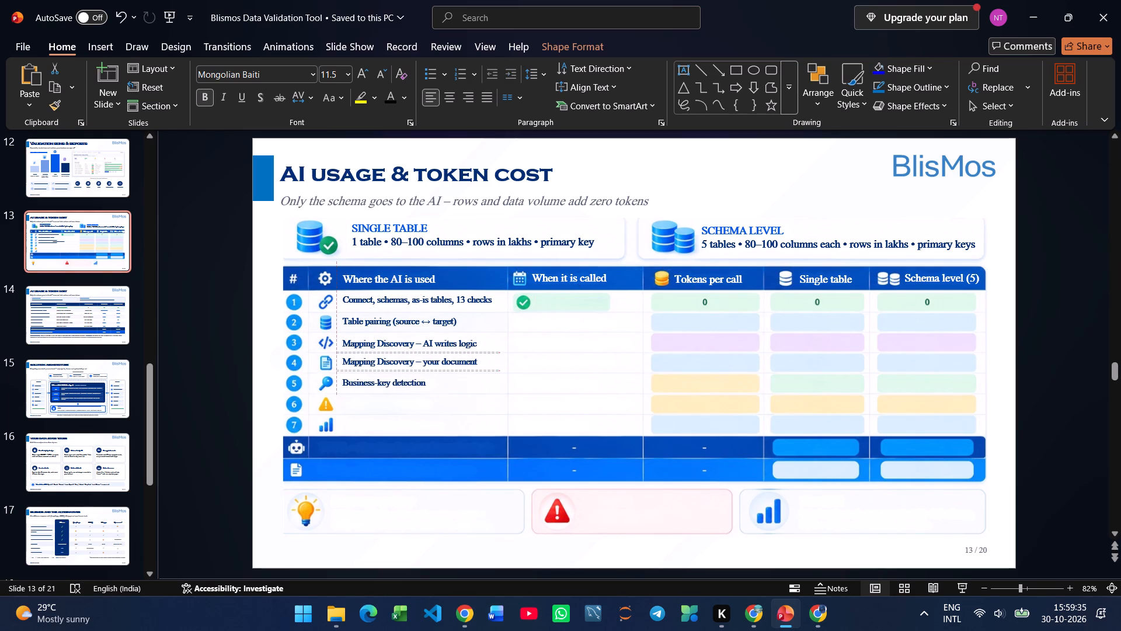
{"action": "left_click_drag", "start_coordinate": [419, 387], "coordinate": [422, 386]}
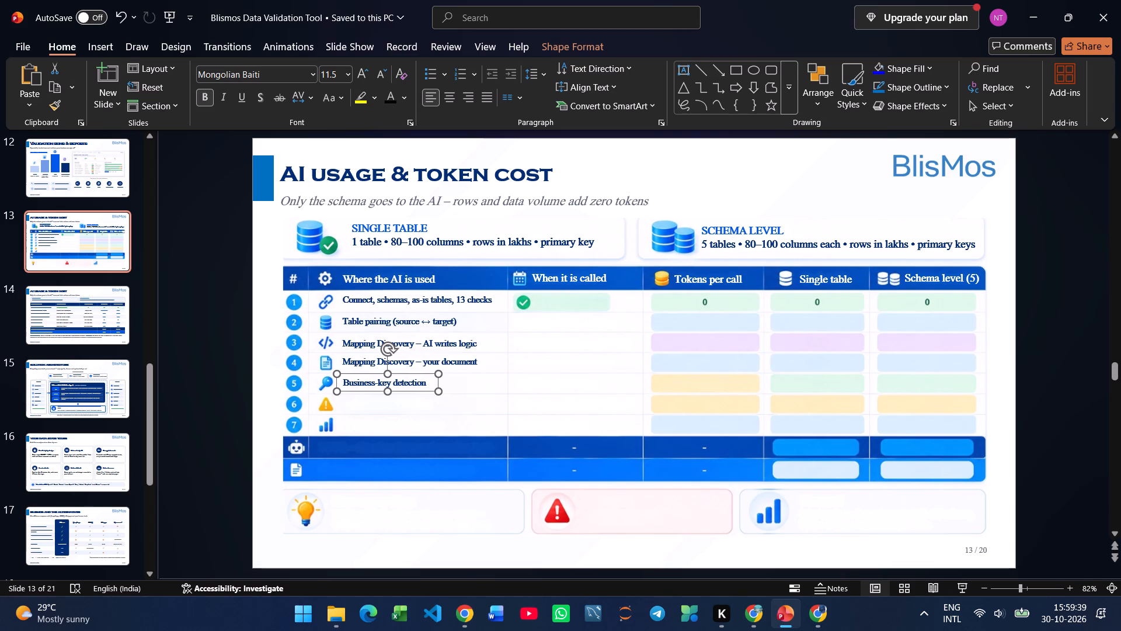
Copy "Mismatch explanation" from slide 14's table to slide 13, narrow its text box and place it in row 6 beside the warning icon.
{"action": "left_click", "coordinate": [59, 320]}
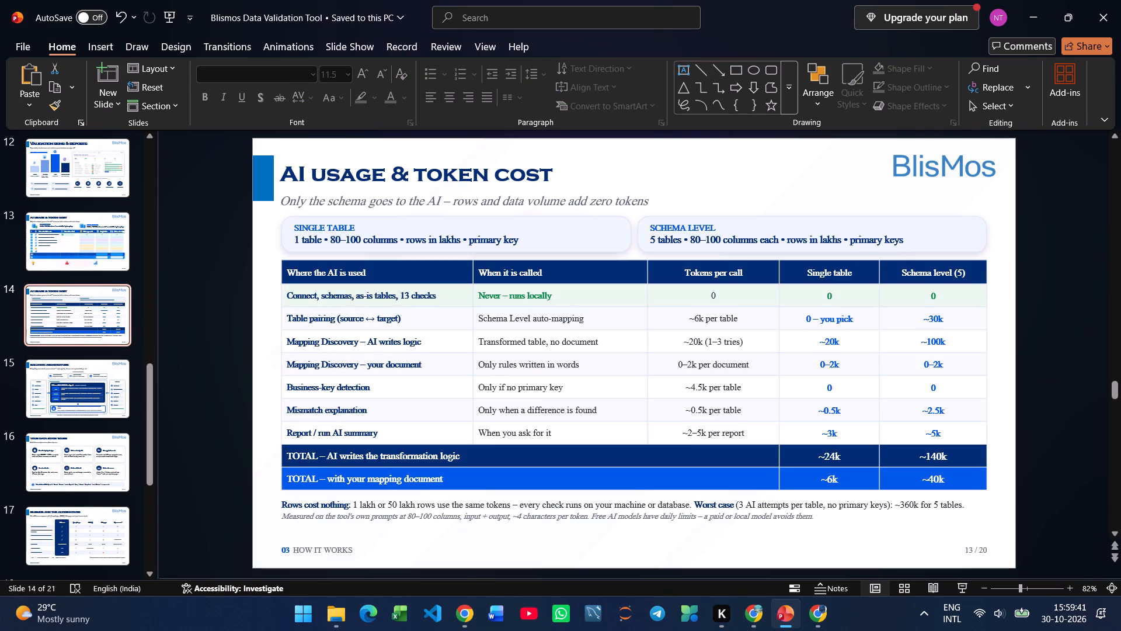
{"action": "left_click_drag", "start_coordinate": [382, 410], "coordinate": [273, 407]}
{"action": "key", "text": "ctrl+c"}
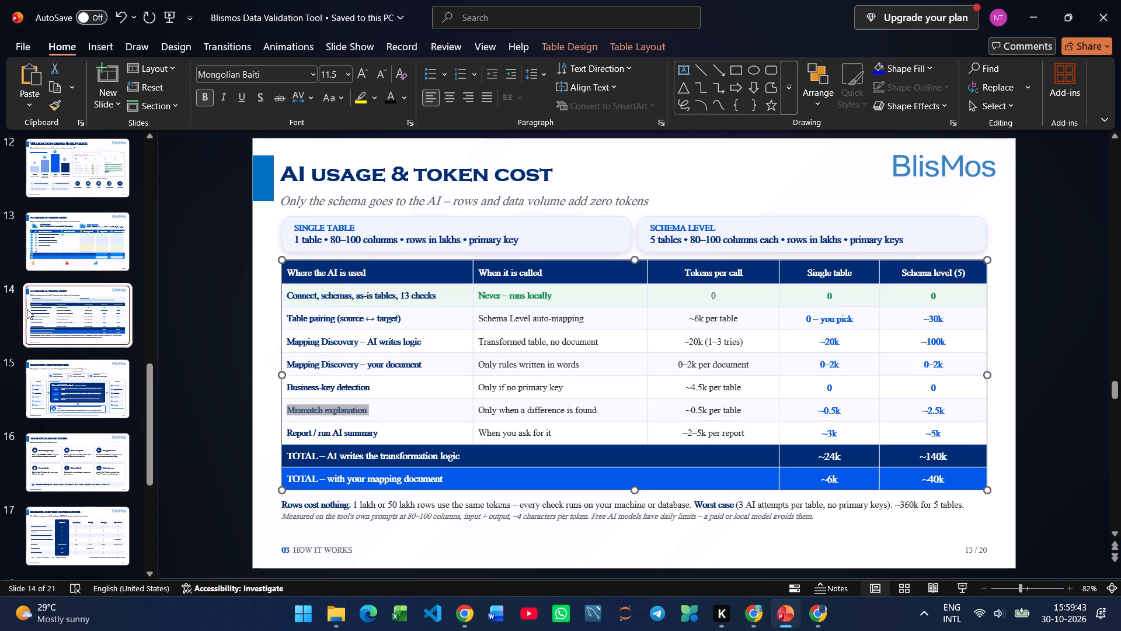
{"action": "left_click", "coordinate": [70, 242]}
{"action": "key", "text": "ctrl+v"}
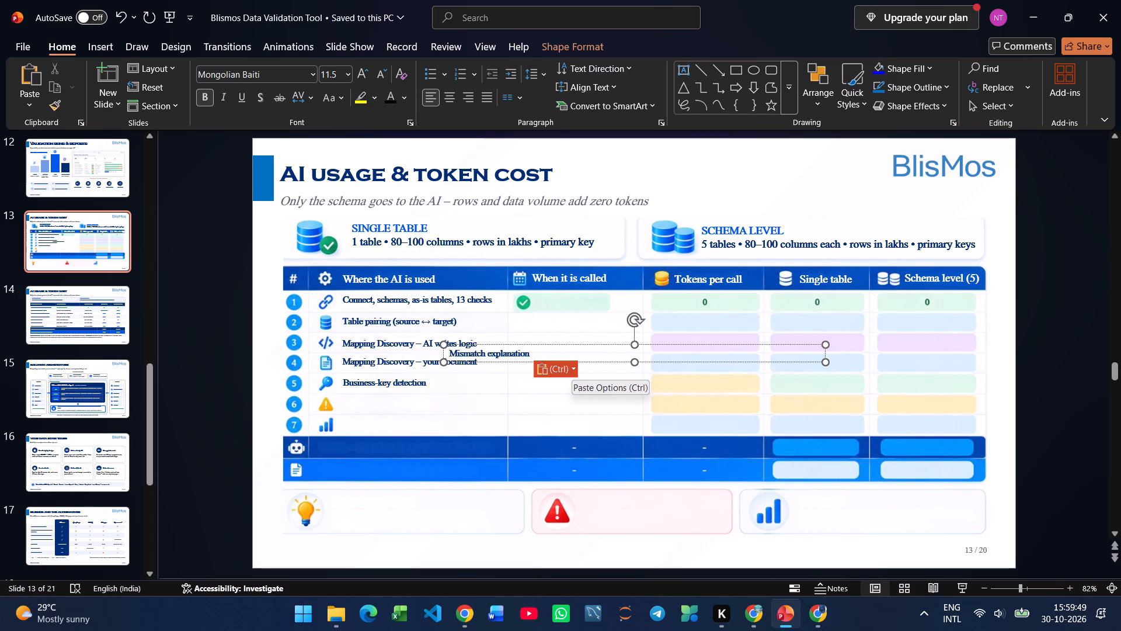
{"action": "left_click_drag", "start_coordinate": [824, 365], "coordinate": [551, 361]}
{"action": "left_click_drag", "start_coordinate": [538, 362], "coordinate": [436, 414]}
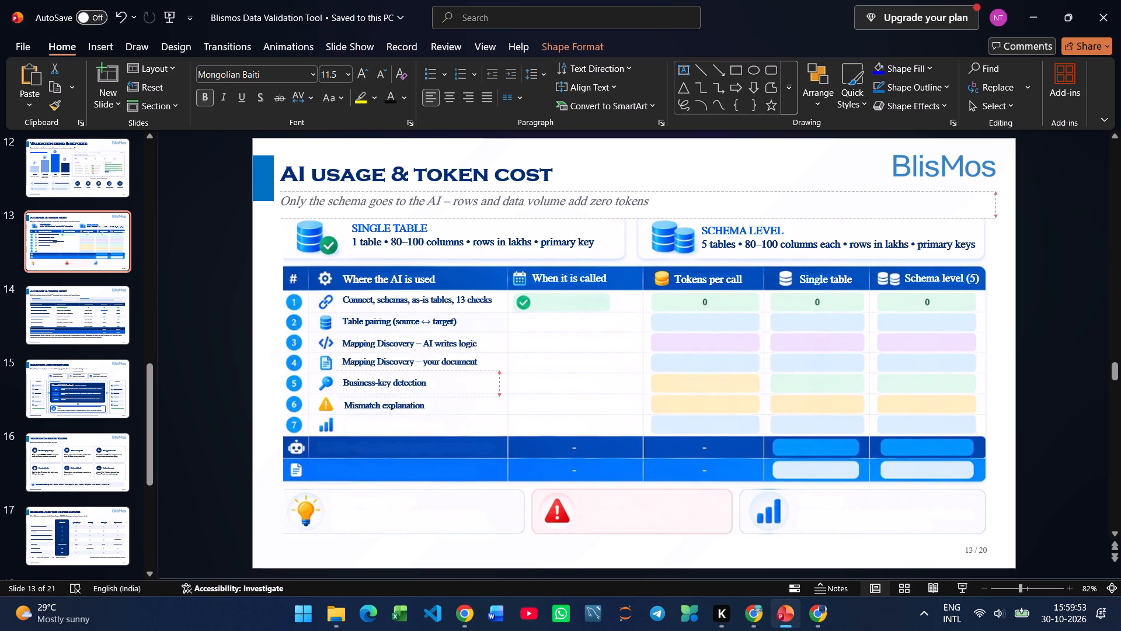
{"action": "left_click_drag", "start_coordinate": [436, 414], "coordinate": [435, 414]}
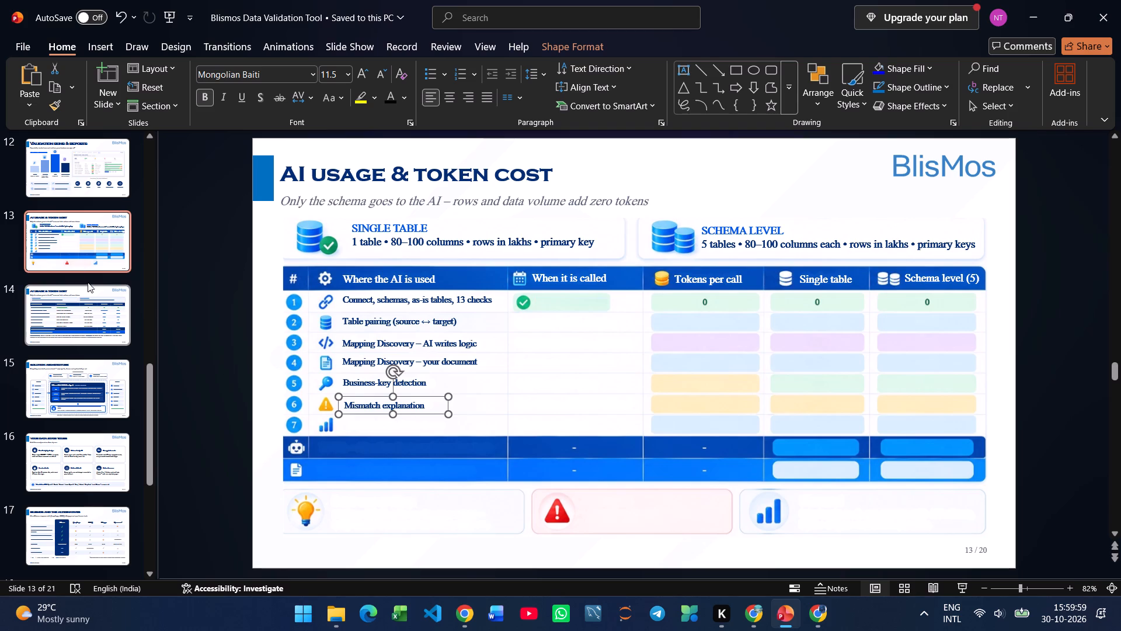
Copy "Report / run AI summary" from slide 14's table to slide 13, narrow its text box and place it in row 7 beside the chart icon.
{"action": "left_click", "coordinate": [77, 334]}
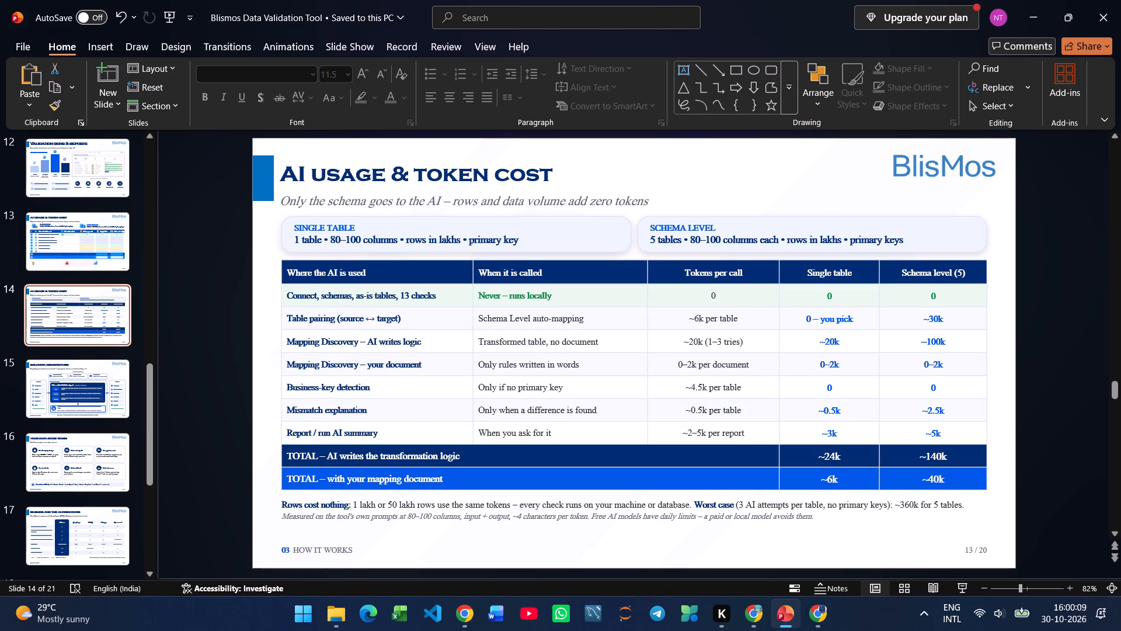
{"action": "left_click_drag", "start_coordinate": [392, 431], "coordinate": [275, 428]}
{"action": "key", "text": "ctrl+c"}
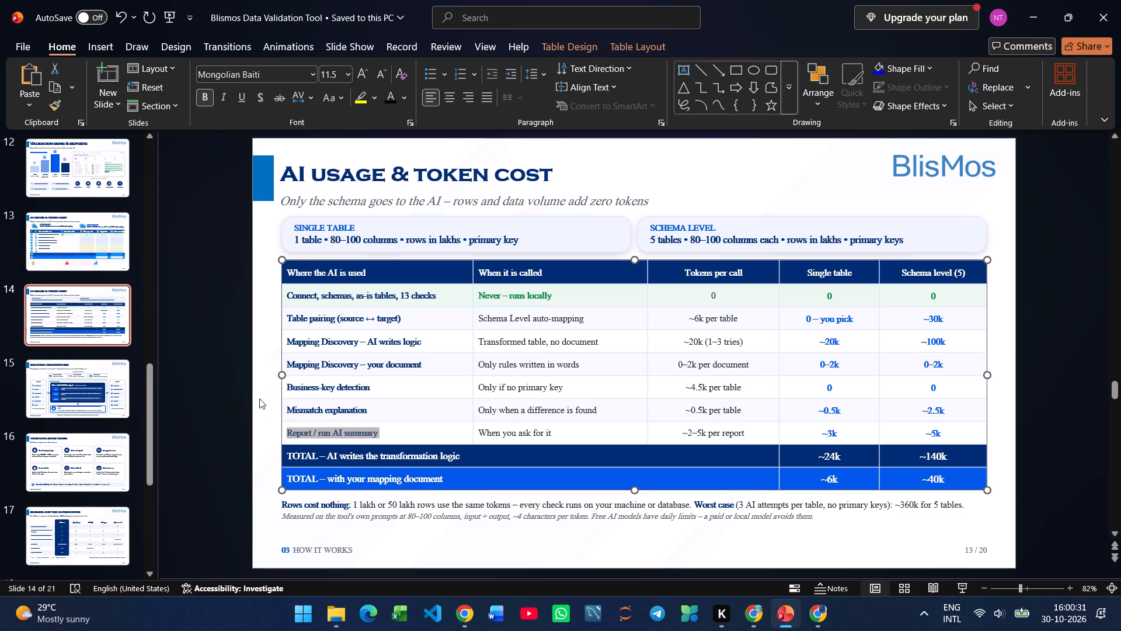
{"action": "left_click", "coordinate": [100, 244]}
{"action": "key", "text": "ctrl+v"}
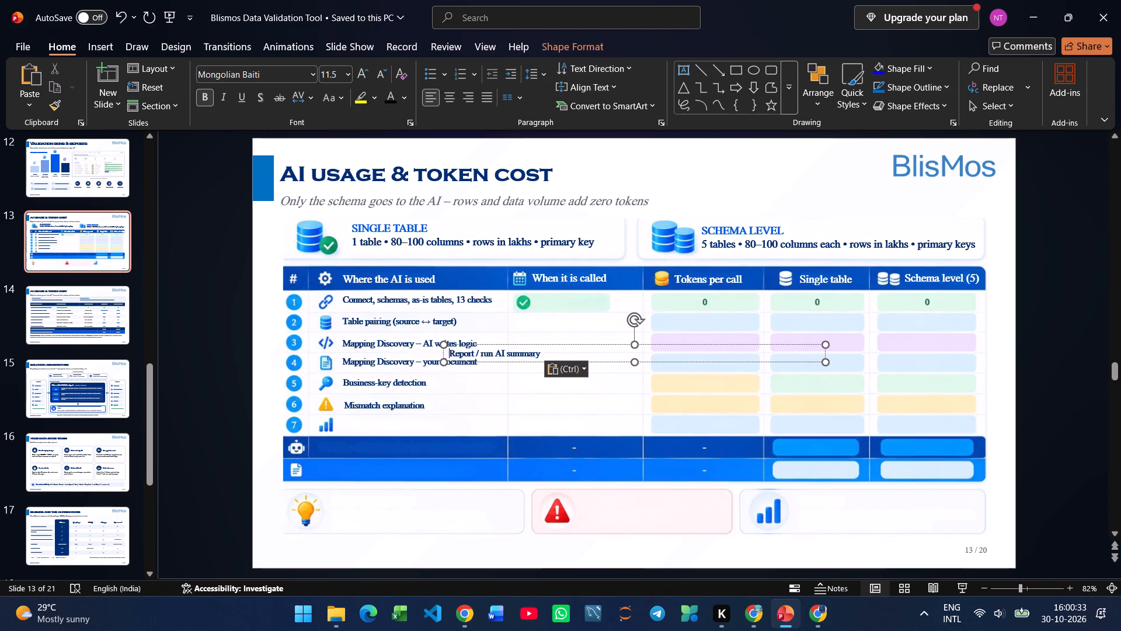
{"action": "left_click_drag", "start_coordinate": [827, 362], "coordinate": [550, 363]}
{"action": "left_click_drag", "start_coordinate": [522, 360], "coordinate": [415, 431]}
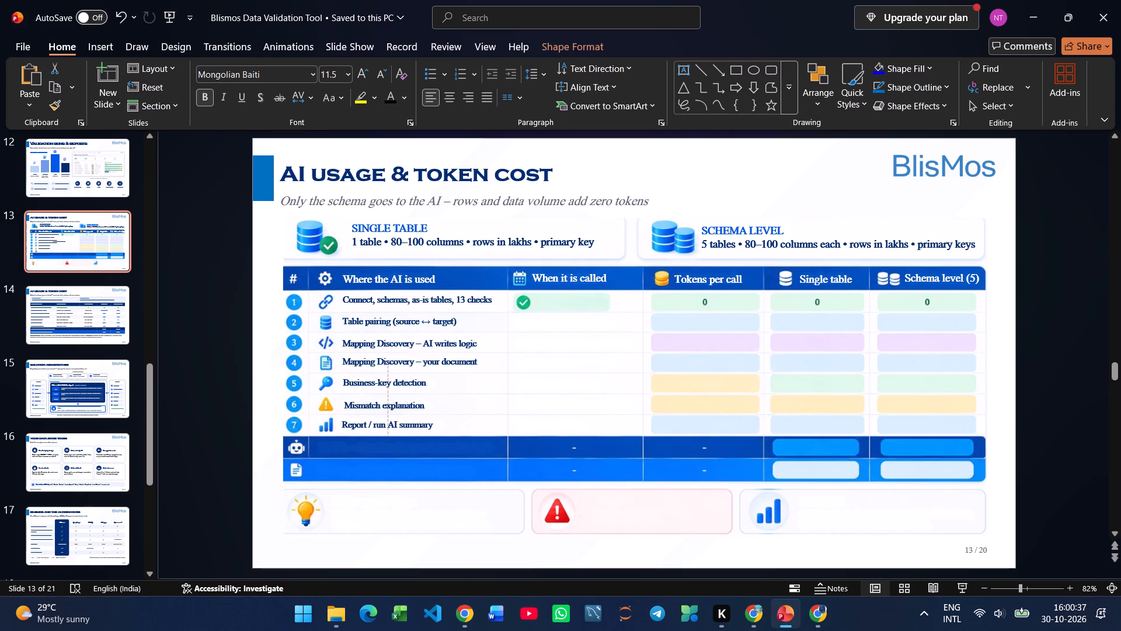
{"action": "left_click_drag", "start_coordinate": [415, 431], "coordinate": [417, 431]}
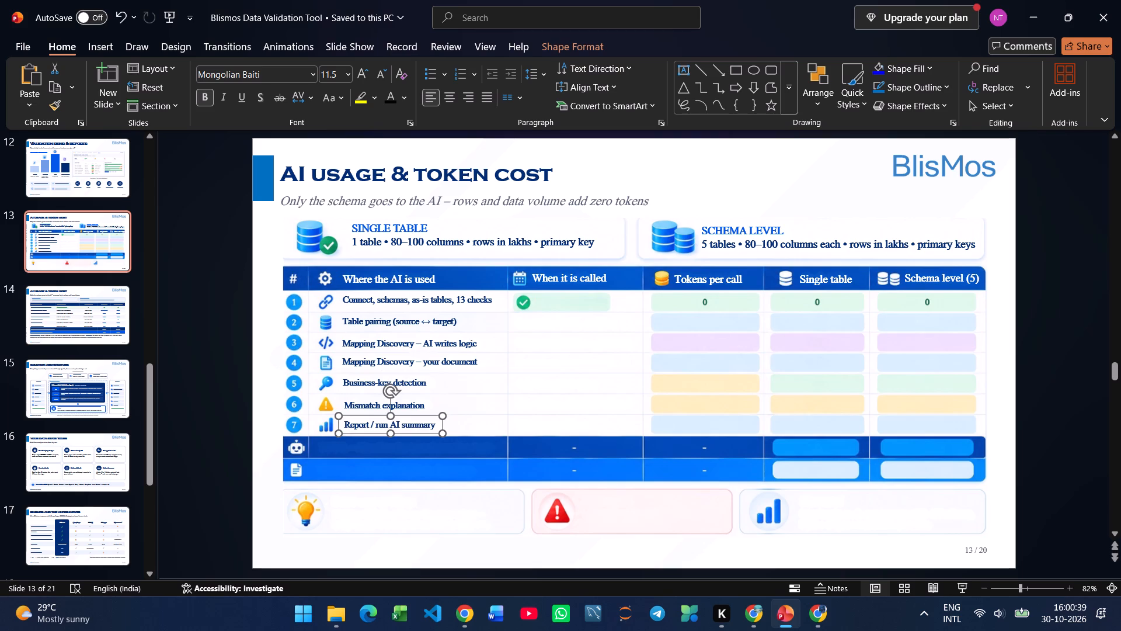
{"action": "left_click", "coordinate": [510, 409]}
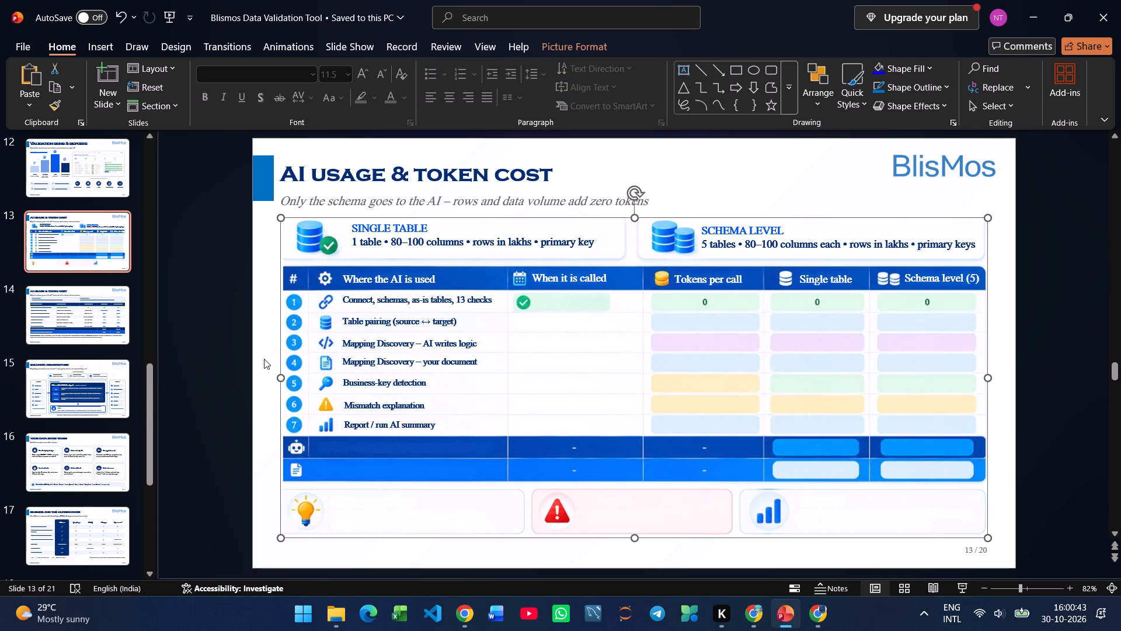
Copy "Never – runs locally" from slide 14's table to slide 13, narrow its box and place it beside row 1's green check under "When it is called".
{"action": "left_click", "coordinate": [55, 305]}
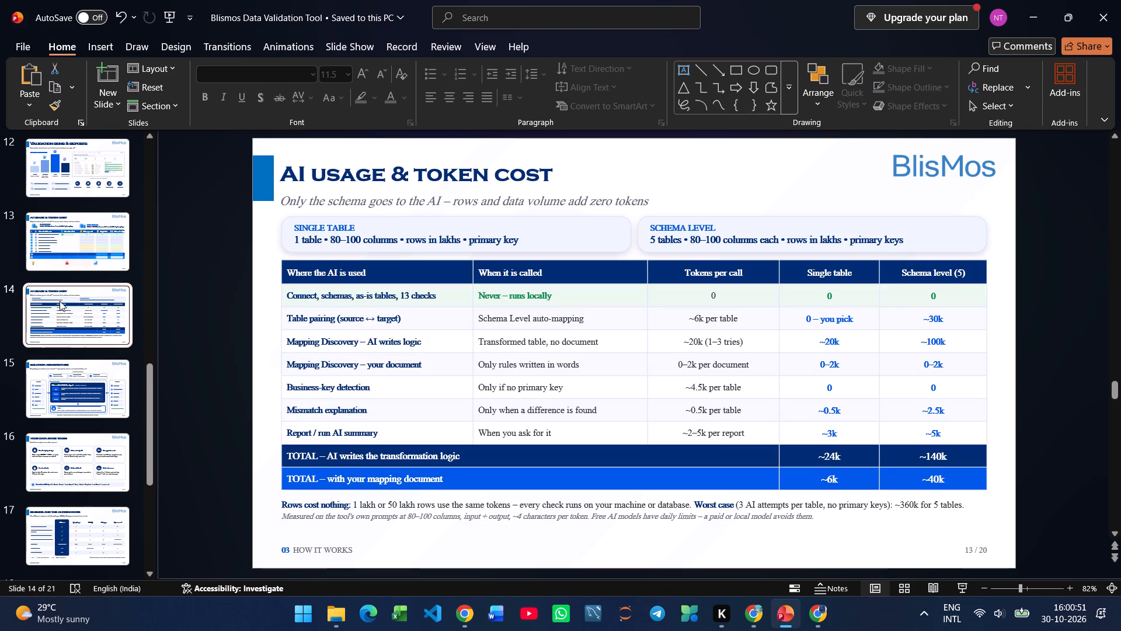
{"action": "left_click_drag", "start_coordinate": [548, 300], "coordinate": [541, 300]}
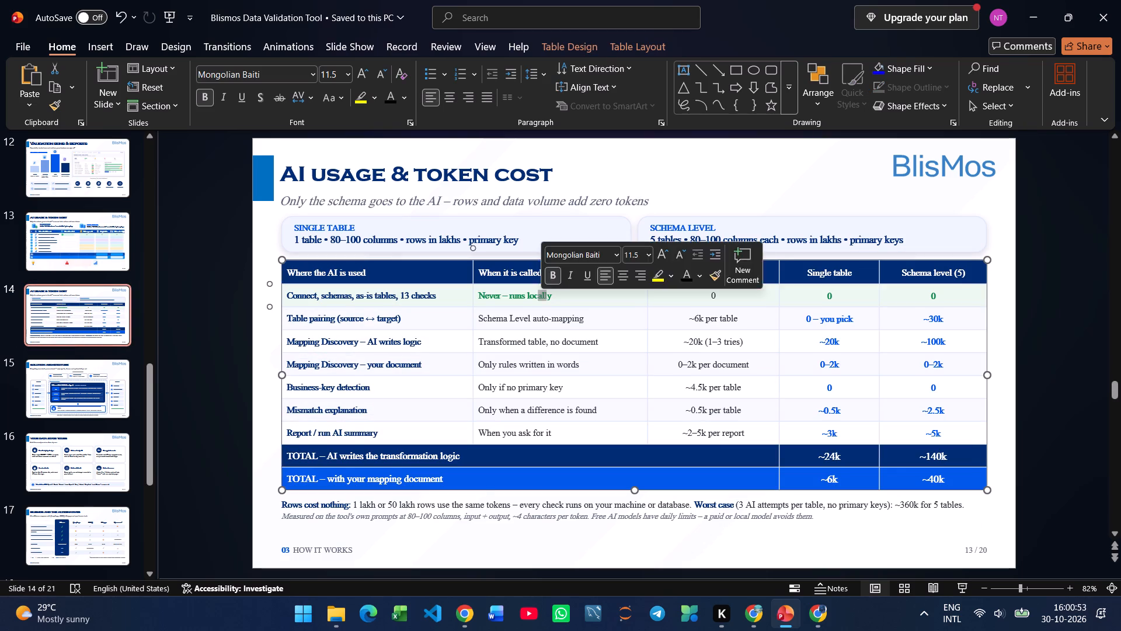
{"action": "left_click_drag", "start_coordinate": [558, 296], "coordinate": [479, 295]}
{"action": "key", "text": "ctrl+c"}
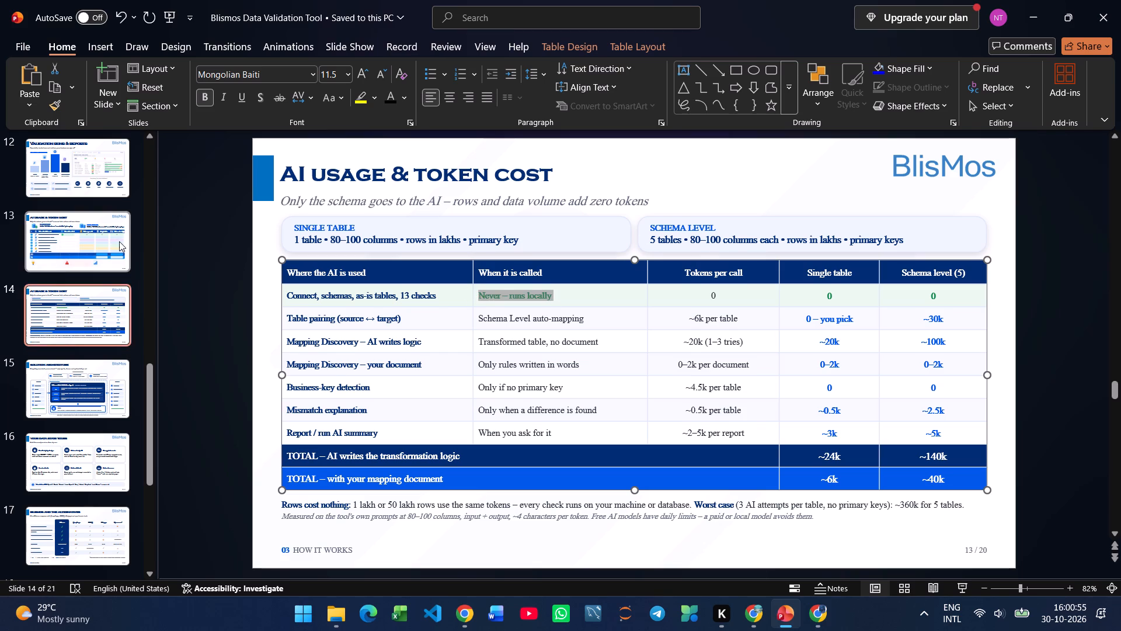
{"action": "left_click", "coordinate": [119, 241]}
{"action": "key", "text": "ctrl+v"}
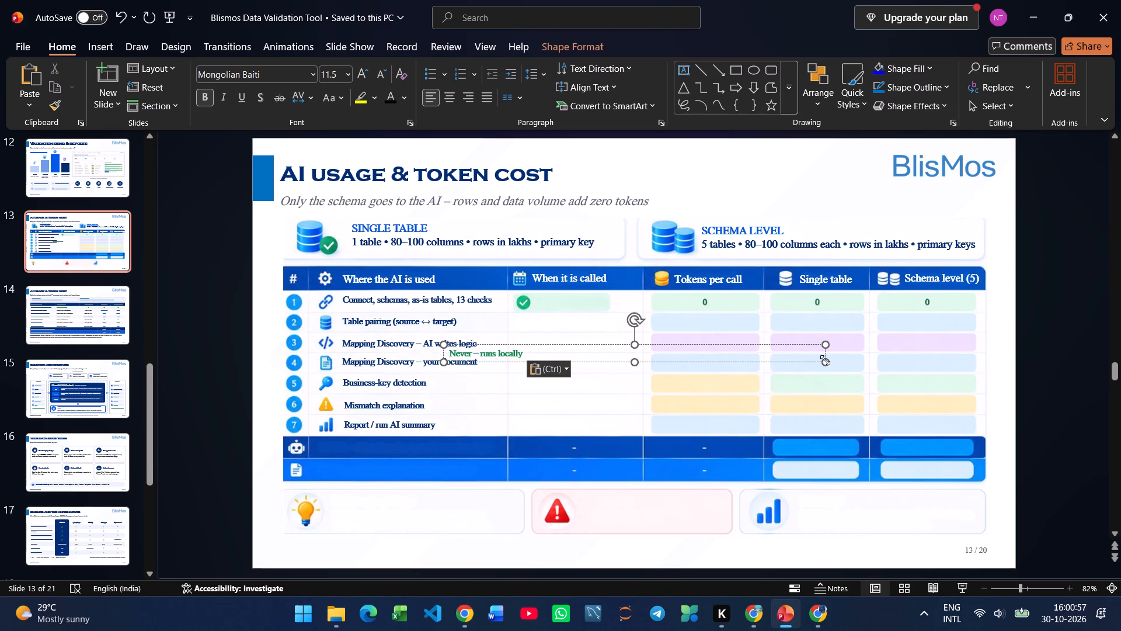
{"action": "left_click_drag", "start_coordinate": [825, 362], "coordinate": [534, 363]}
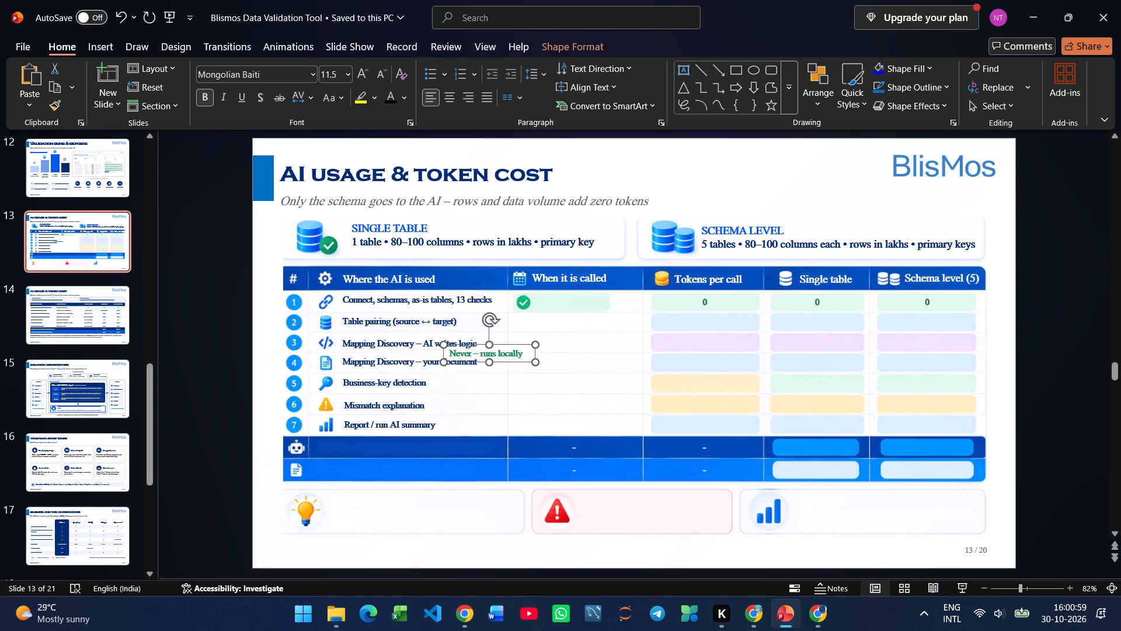
{"action": "left_click_drag", "start_coordinate": [503, 360], "coordinate": [592, 309]}
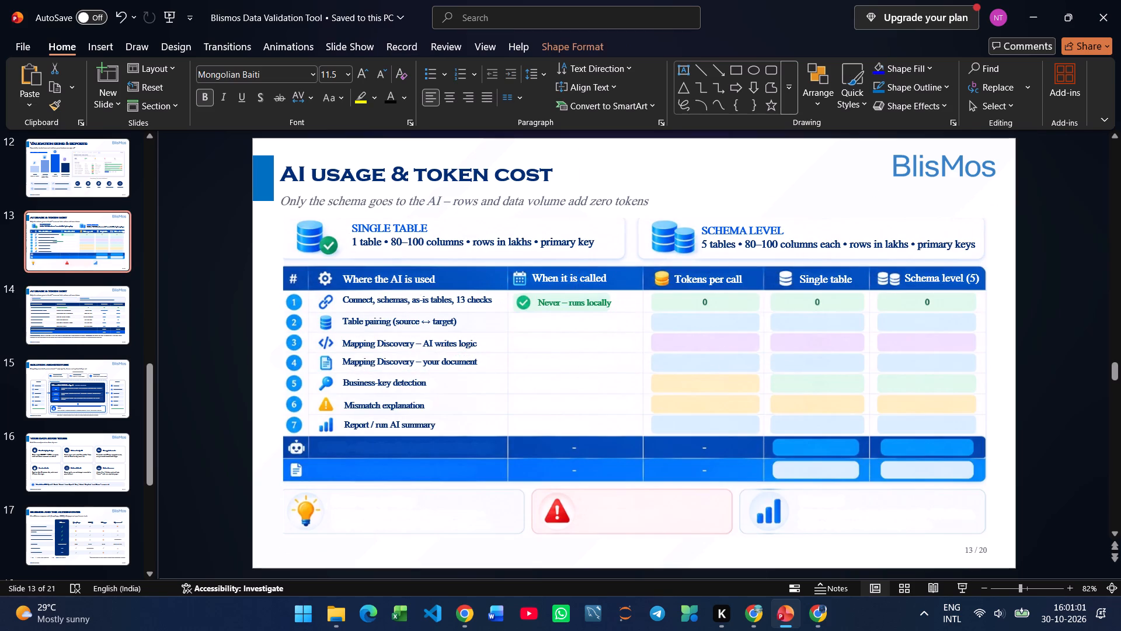
{"action": "left_click_drag", "start_coordinate": [592, 309], "coordinate": [587, 308]}
{"action": "key", "text": "Left"}
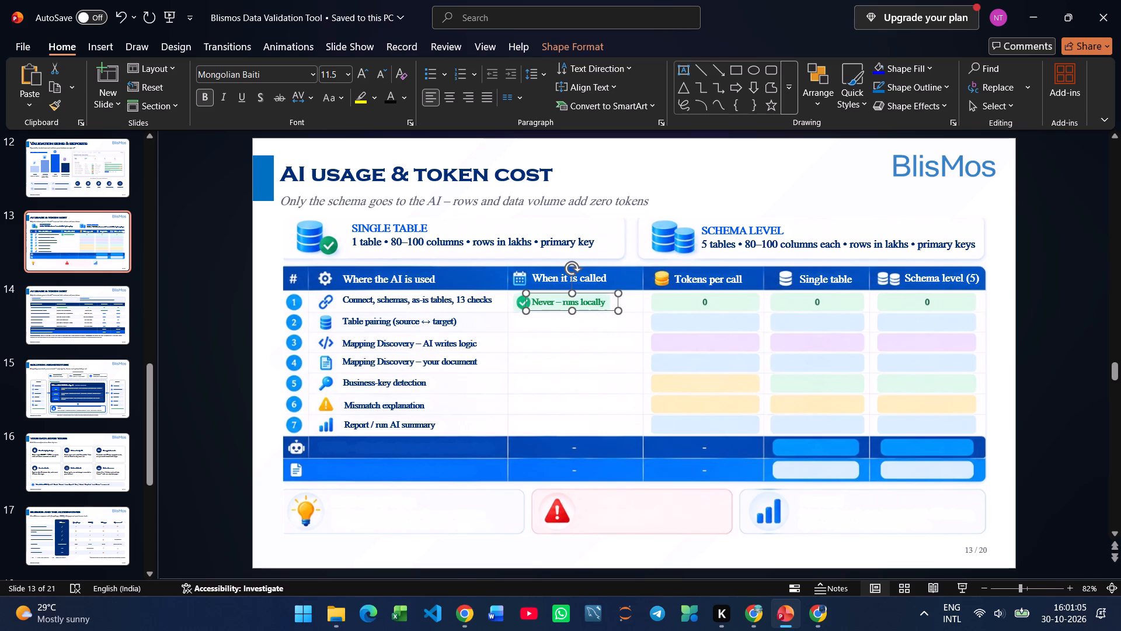
Copy "Schema Level auto-mapping" from slide 14's table to slide 13, narrow its text box and place it in row 2 under "When it is called".
{"action": "left_click", "coordinate": [75, 321]}
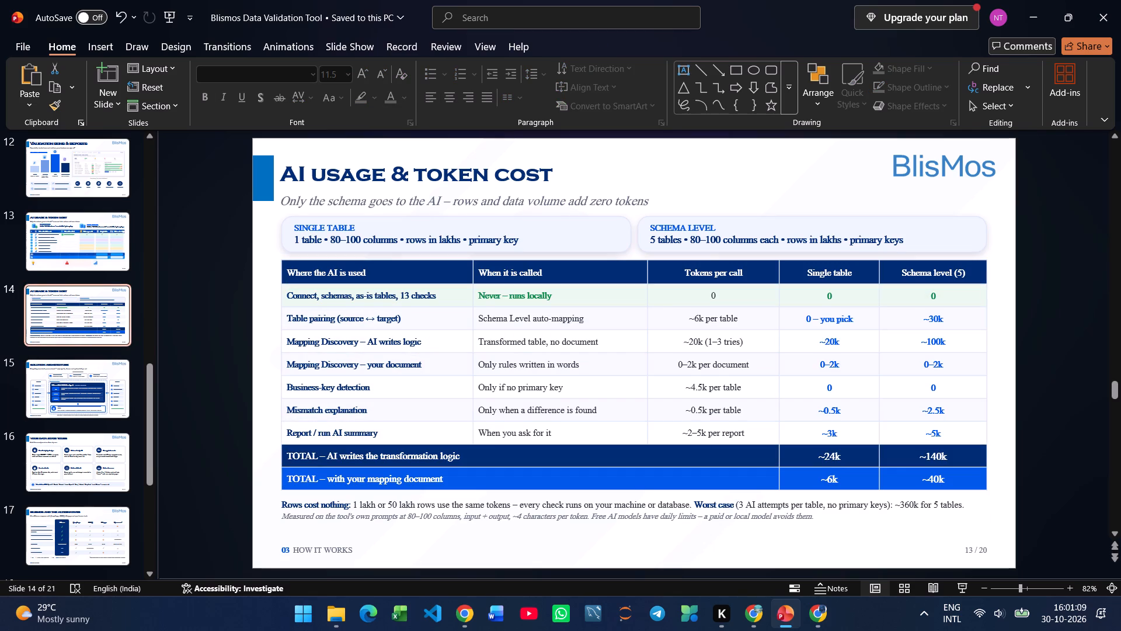
{"action": "left_click_drag", "start_coordinate": [586, 320], "coordinate": [466, 317]}
{"action": "left_click", "coordinate": [506, 318]}
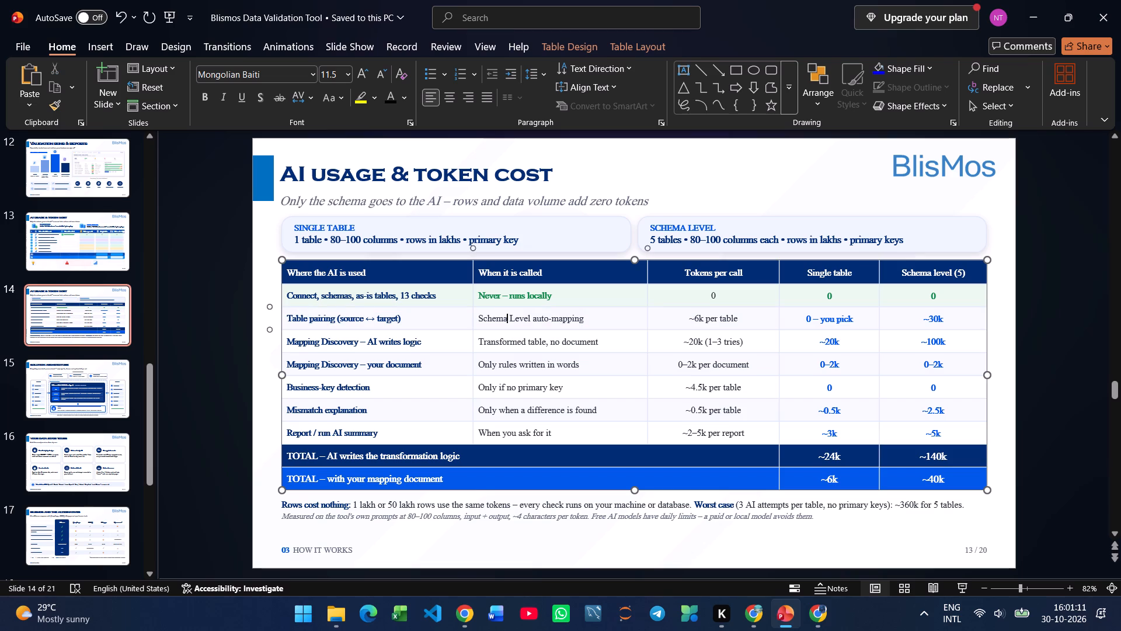
{"action": "left_click_drag", "start_coordinate": [480, 318], "coordinate": [573, 317]}
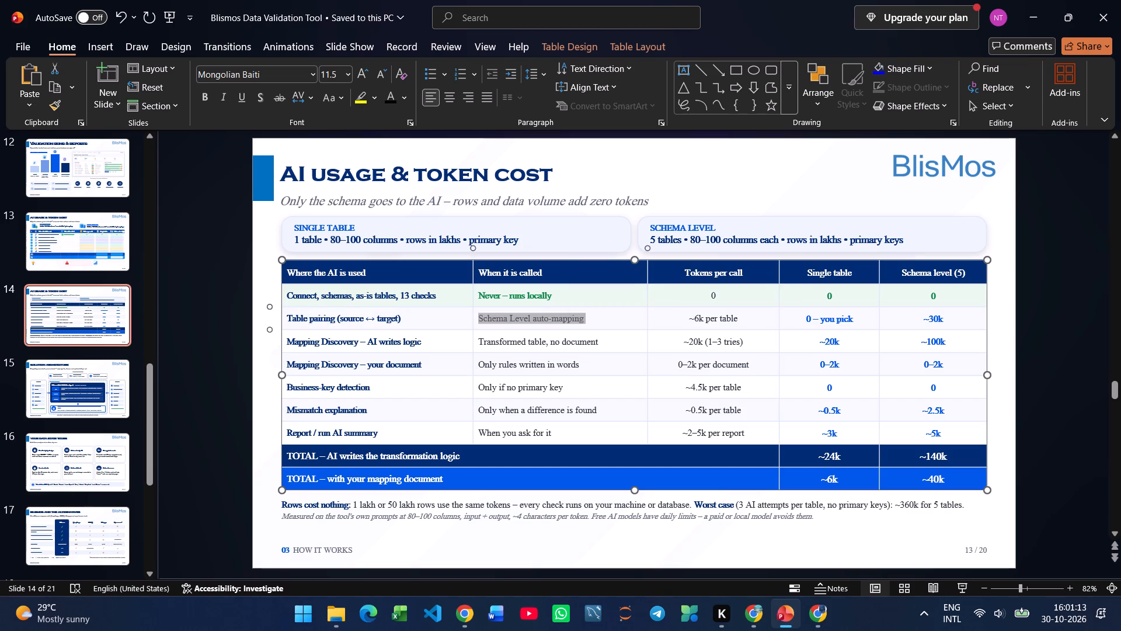
{"action": "key", "text": "ctrl+c"}
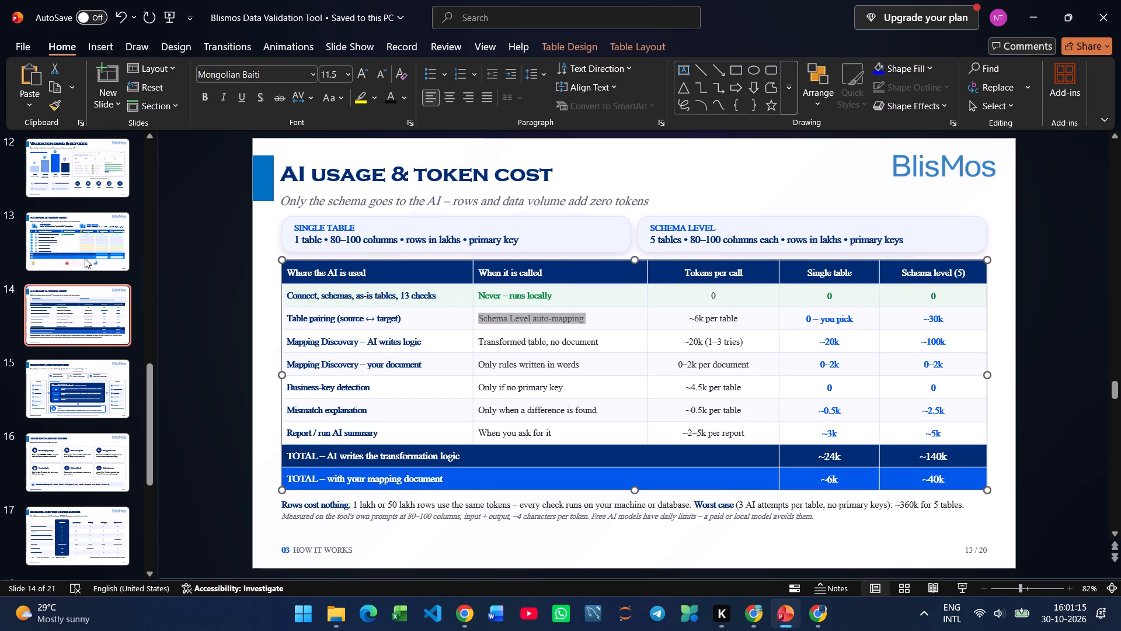
{"action": "left_click", "coordinate": [85, 255]}
{"action": "key", "text": "ctrl+v"}
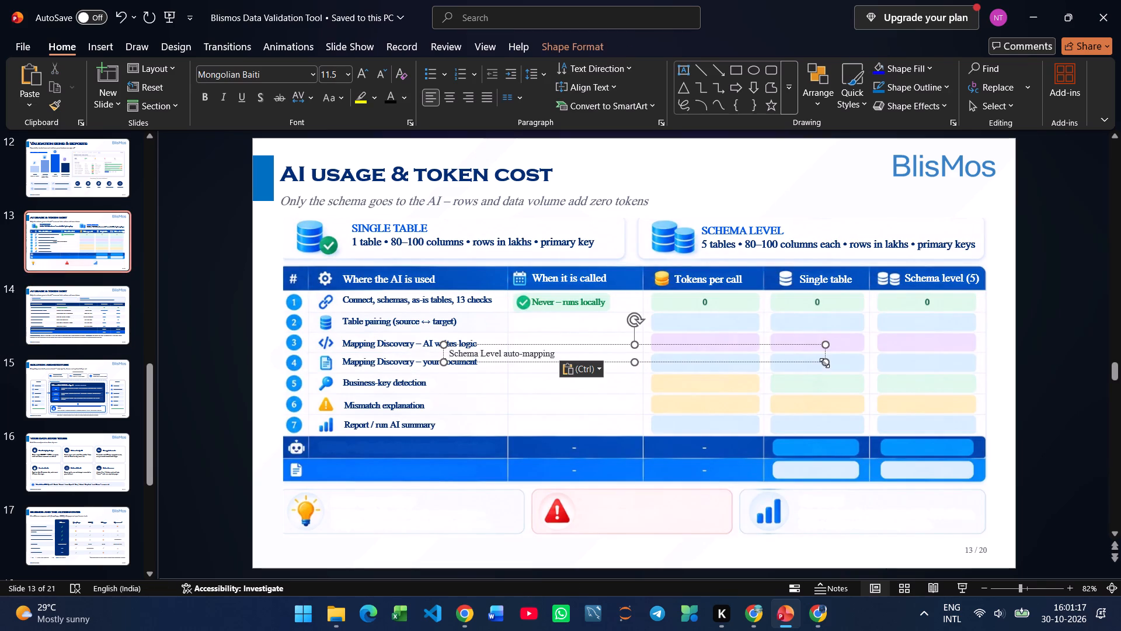
{"action": "left_click_drag", "start_coordinate": [824, 363], "coordinate": [566, 362]}
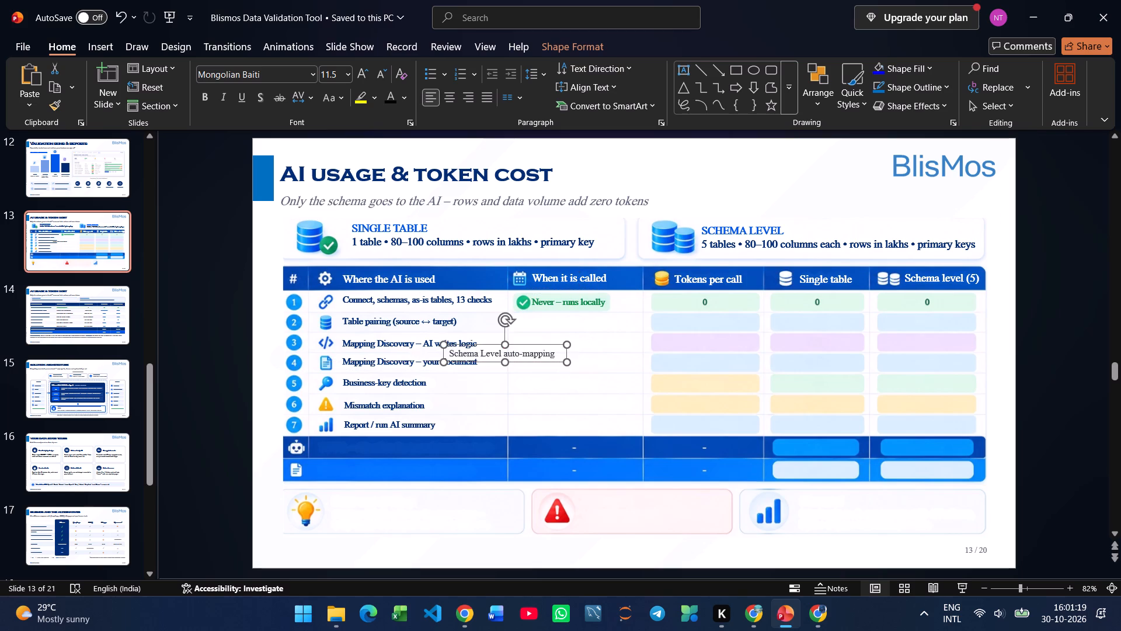
{"action": "left_click_drag", "start_coordinate": [539, 360], "coordinate": [609, 330]}
Copy "Transformed table, no document" from slide 14's table to slide 13, narrow its text box and place it in row 3 under "When it is called".
{"action": "left_click", "coordinate": [42, 300]}
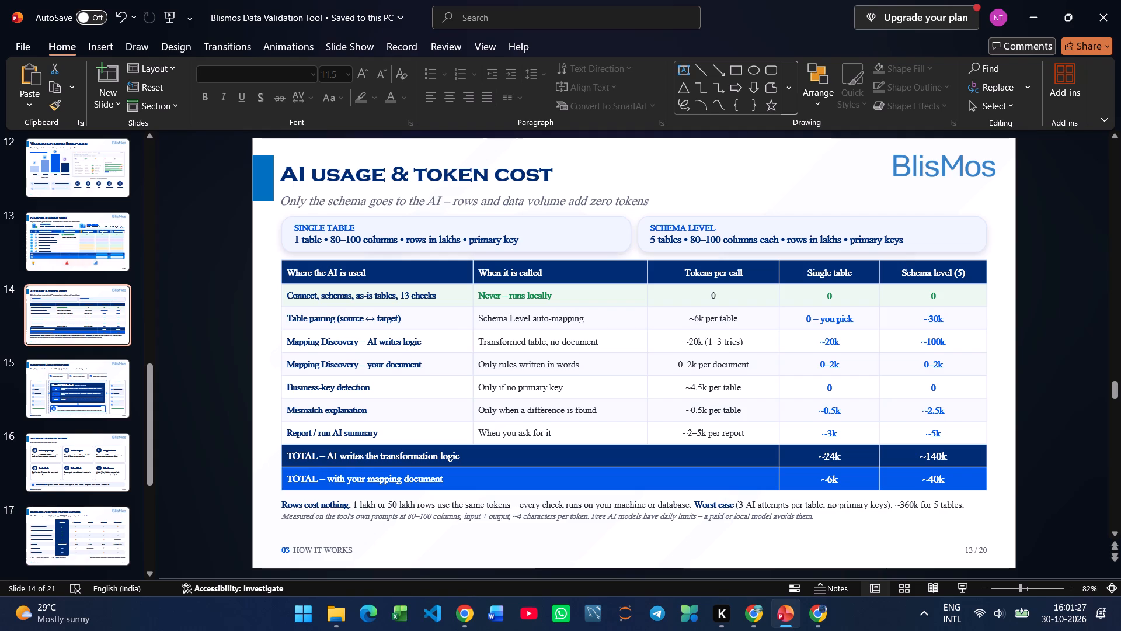
{"action": "left_click_drag", "start_coordinate": [597, 341], "coordinate": [484, 342]}
{"action": "key", "text": "ctrl+c"}
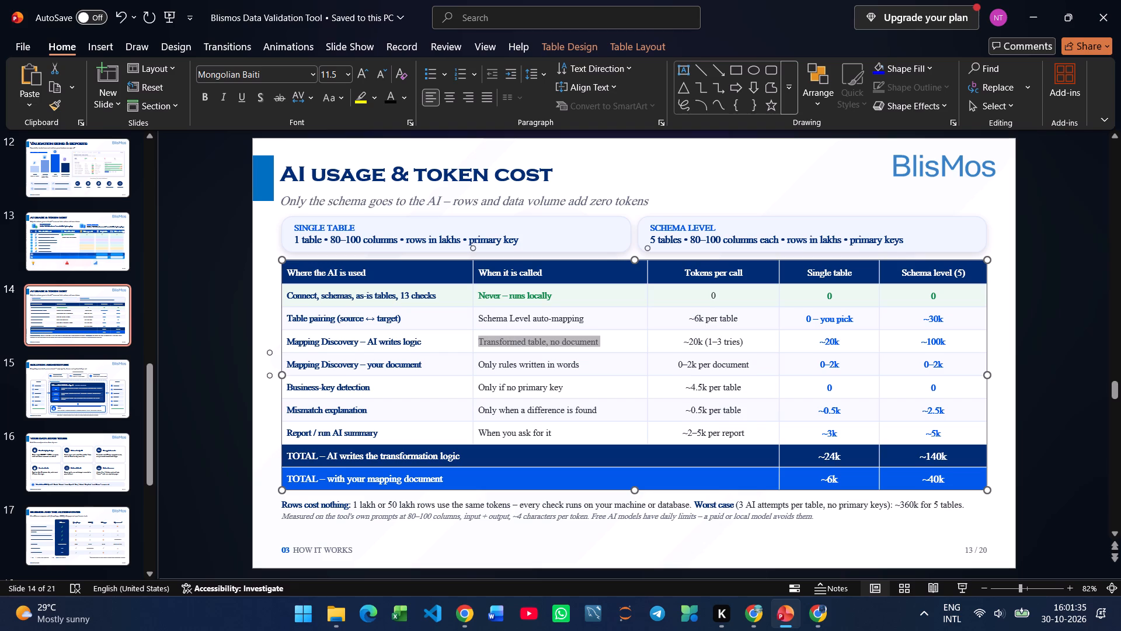
{"action": "left_click", "coordinate": [65, 237]}
{"action": "key", "text": "ctrl+v"}
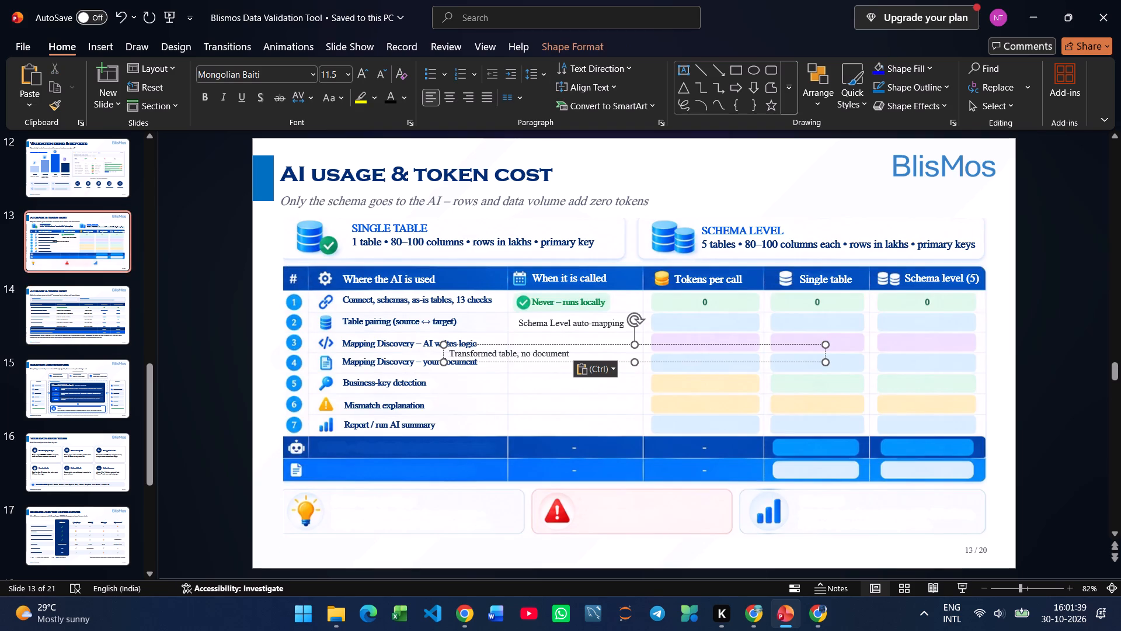
{"action": "left_click_drag", "start_coordinate": [828, 362], "coordinate": [574, 361]}
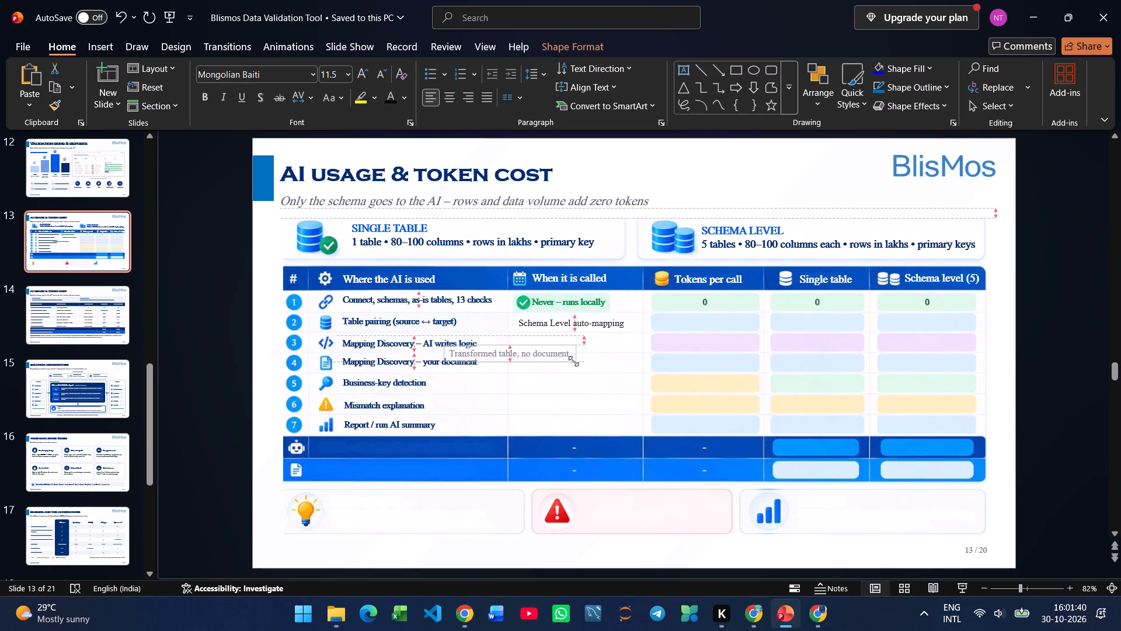
{"action": "left_click_drag", "start_coordinate": [542, 362], "coordinate": [607, 350]}
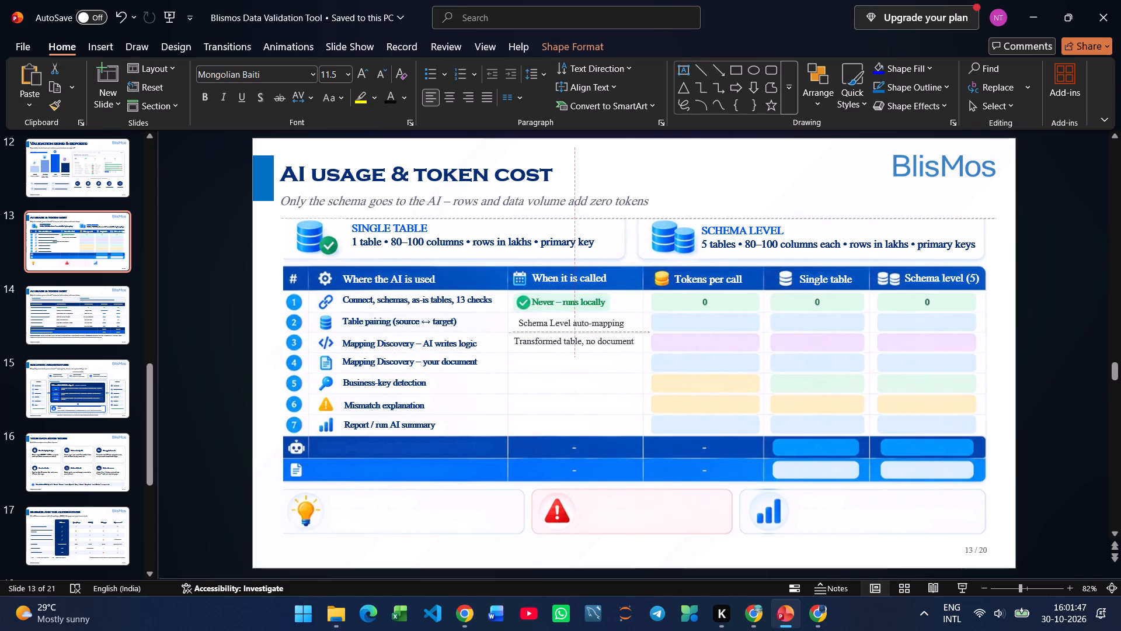
{"action": "left_click_drag", "start_coordinate": [607, 350], "coordinate": [606, 350]}
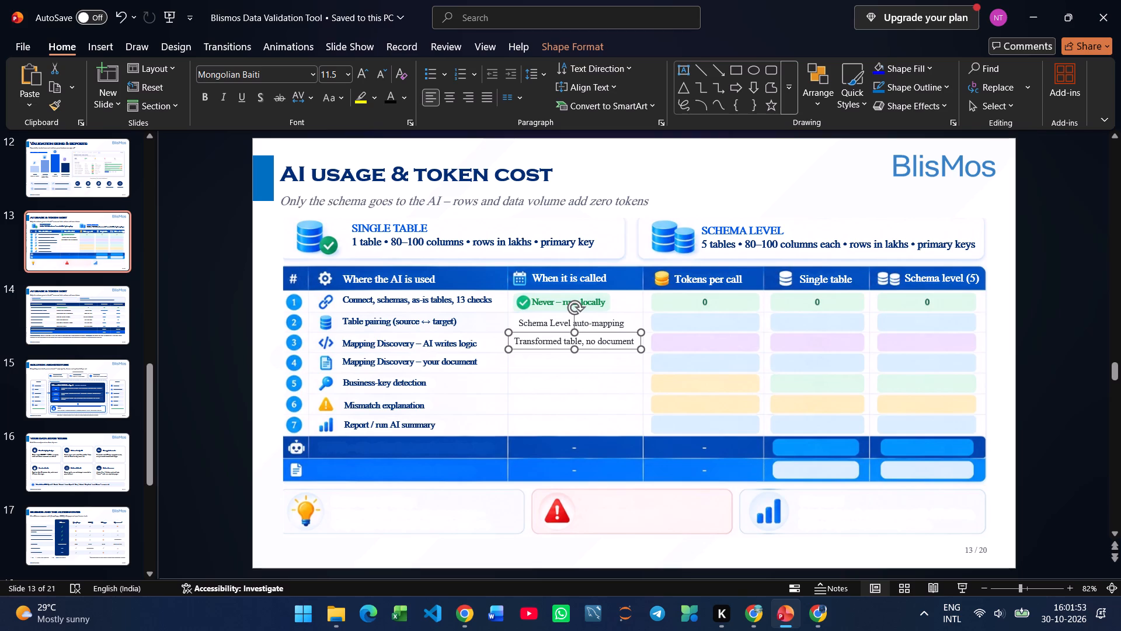
Copy "Only rules written in words" from slide 14's table to slide 13, narrow its box and place it in row 4 under "When it is called".
{"action": "left_click", "coordinate": [80, 313]}
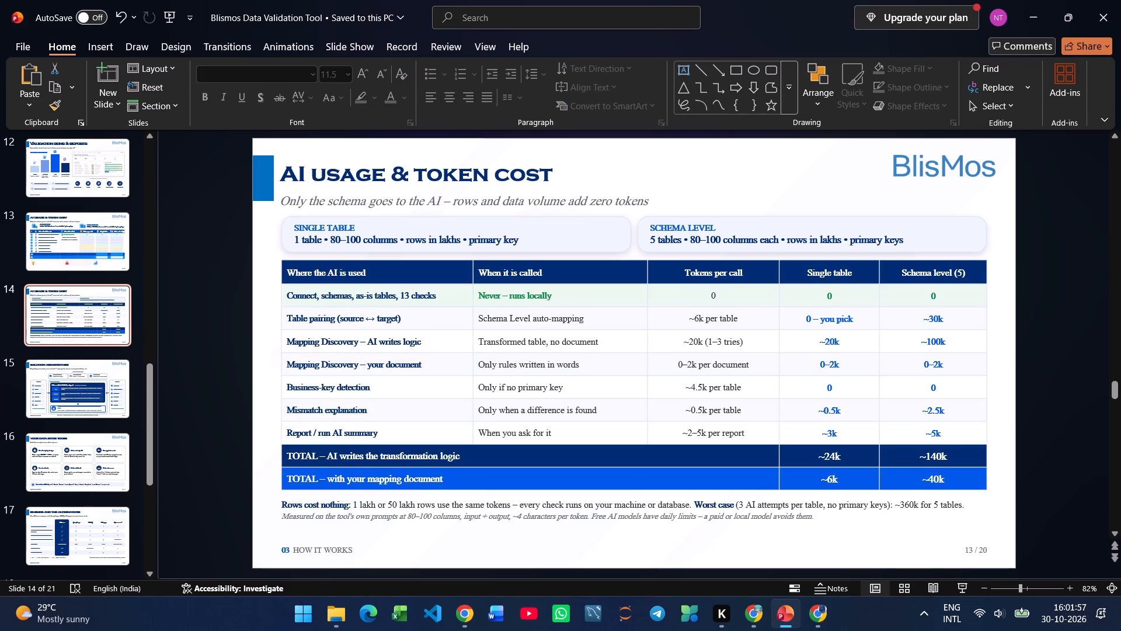
{"action": "left_click_drag", "start_coordinate": [586, 369], "coordinate": [478, 366]}
{"action": "key", "text": "ctrl+c"}
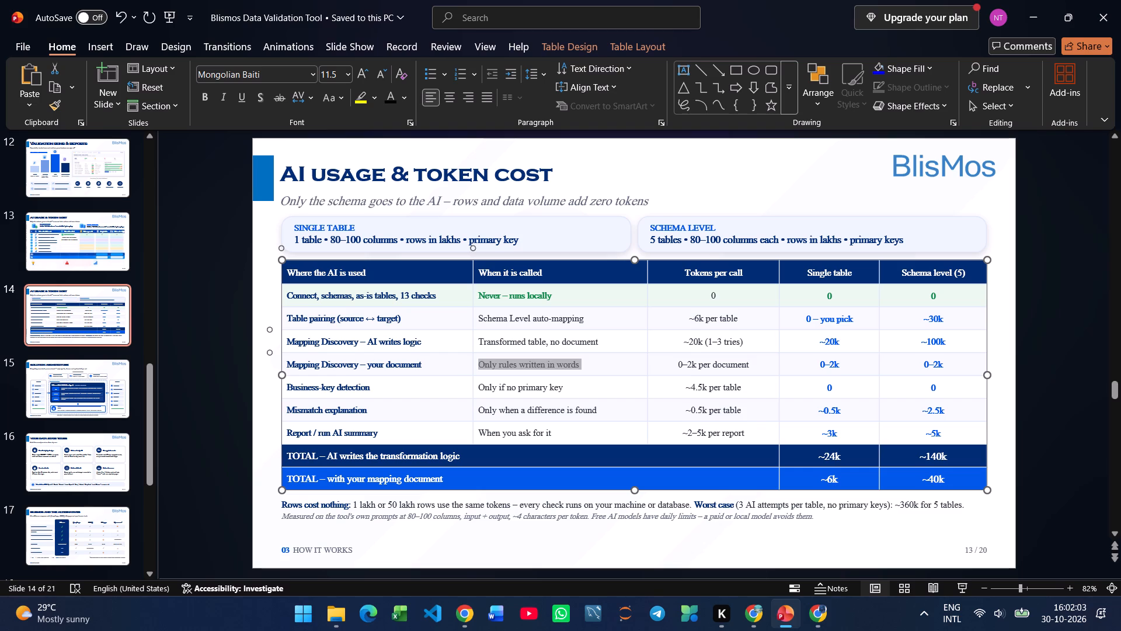
{"action": "left_click", "coordinate": [62, 229]}
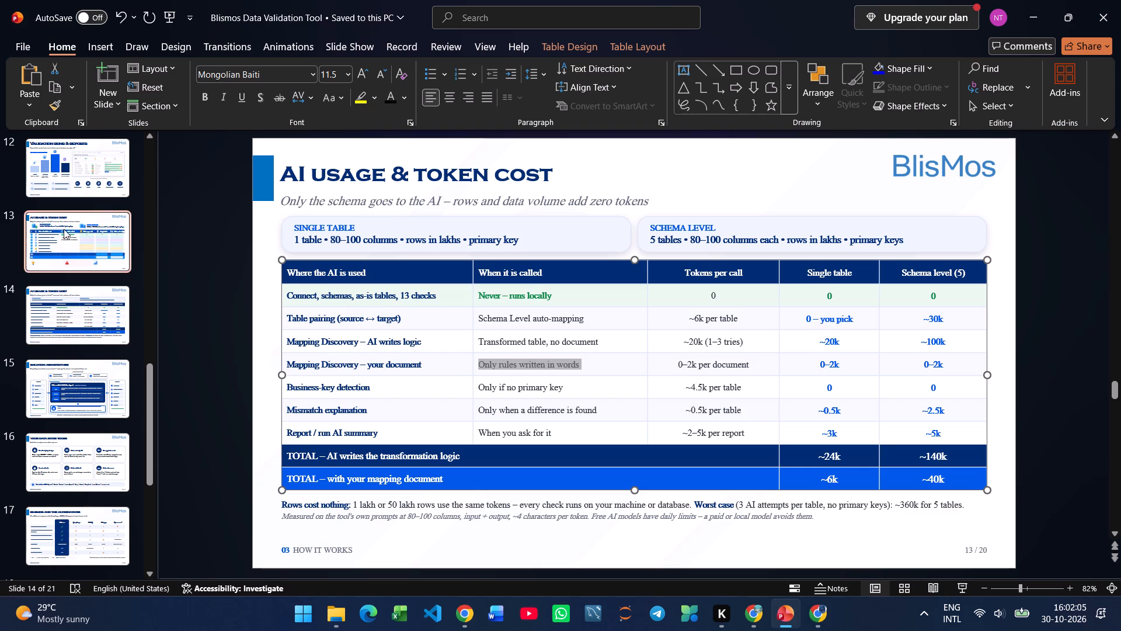
{"action": "key", "text": "ctrl+v"}
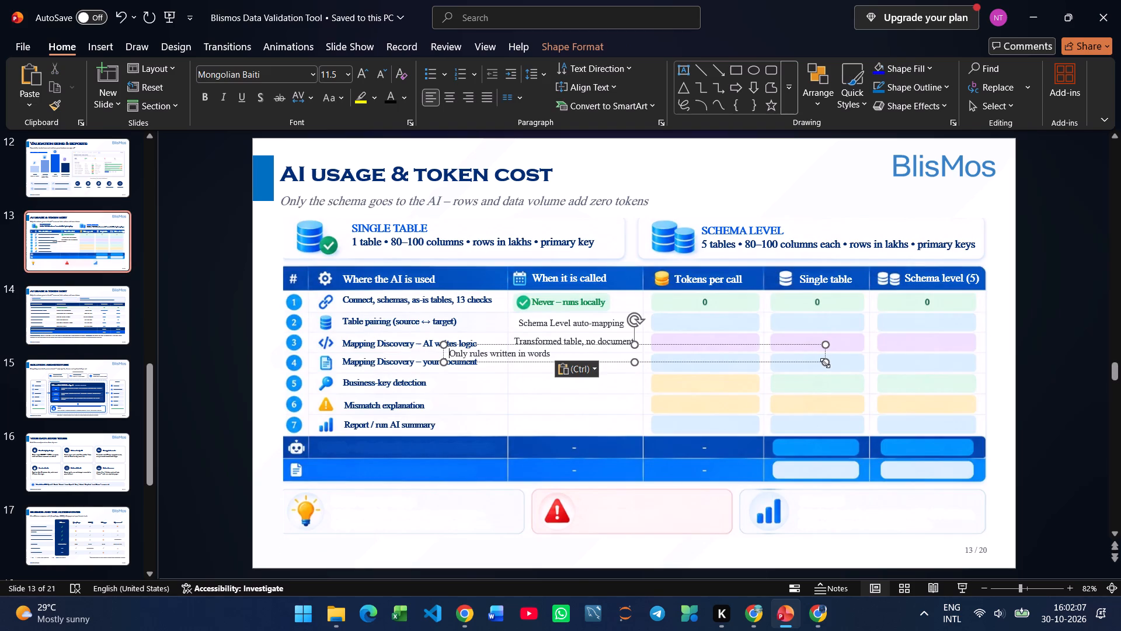
{"action": "left_click_drag", "start_coordinate": [825, 363], "coordinate": [779, 366]}
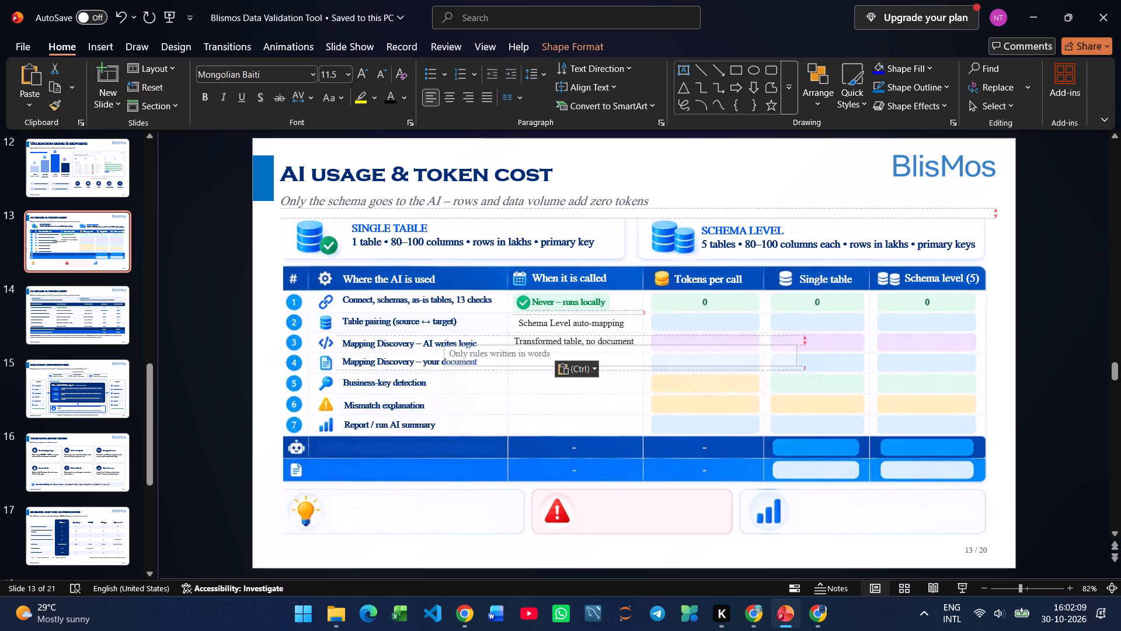
{"action": "left_click_drag", "start_coordinate": [779, 366], "coordinate": [561, 359]}
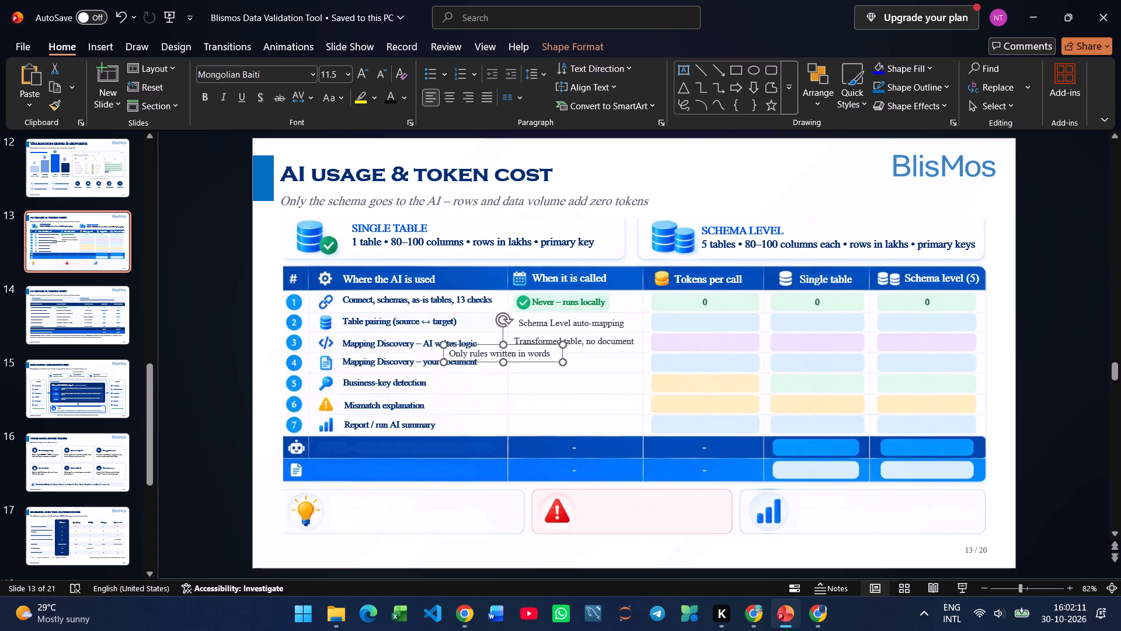
{"action": "left_click_drag", "start_coordinate": [538, 360], "coordinate": [611, 368]}
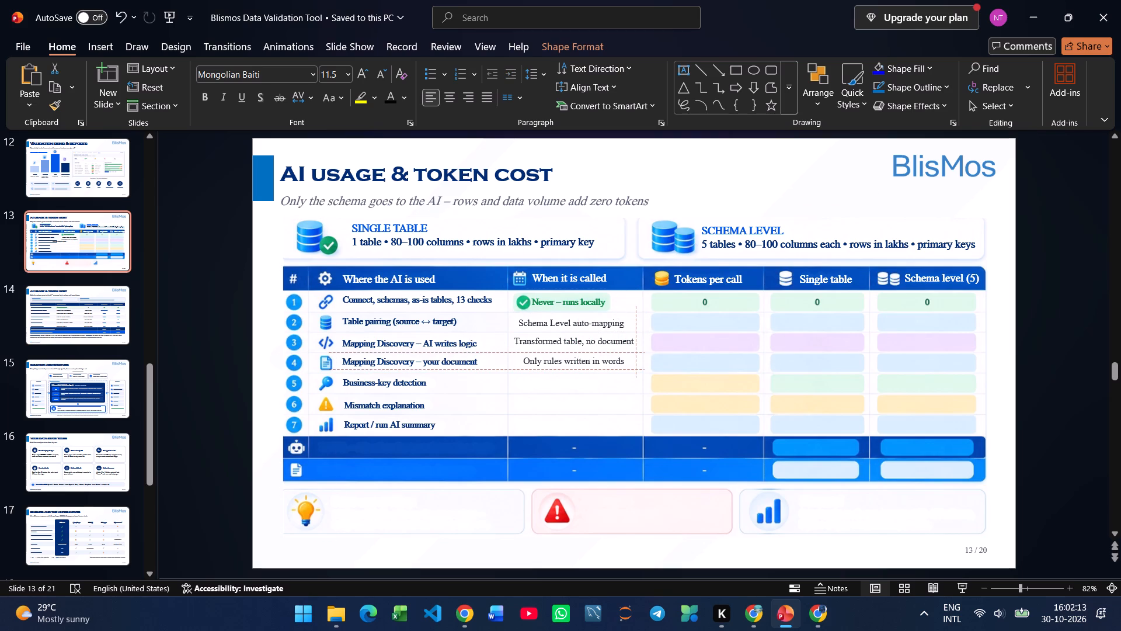
{"action": "left_click_drag", "start_coordinate": [611, 368], "coordinate": [611, 367]}
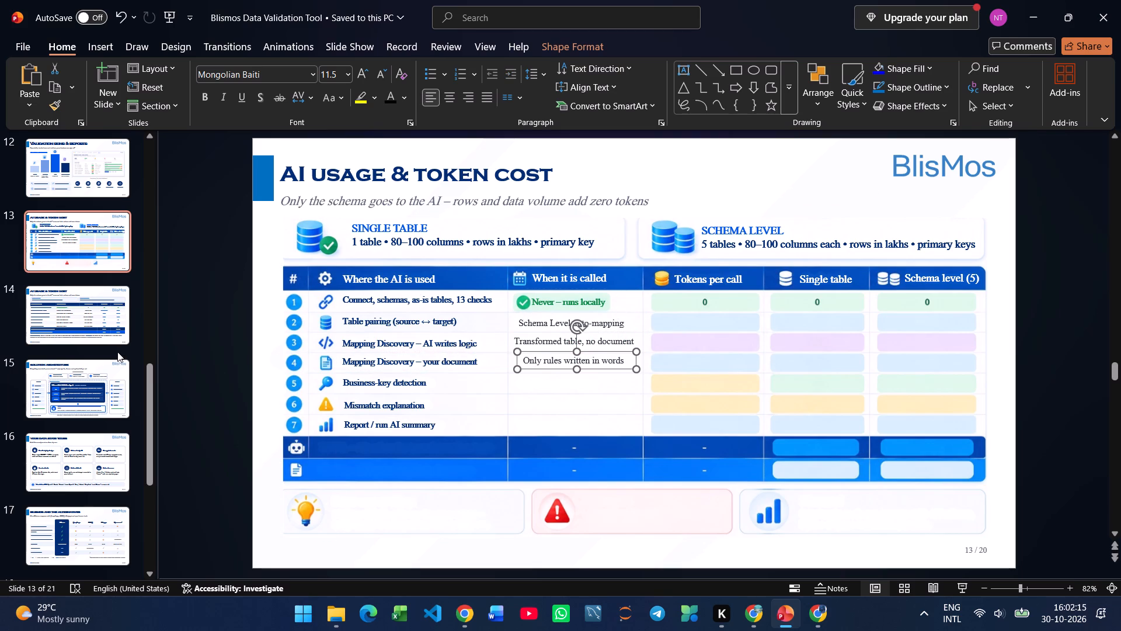
Copy "Only if no primary key" from slide 14's table to slide 13, narrow its box and place it in row 5 under "When it is called".
{"action": "left_click", "coordinate": [52, 314]}
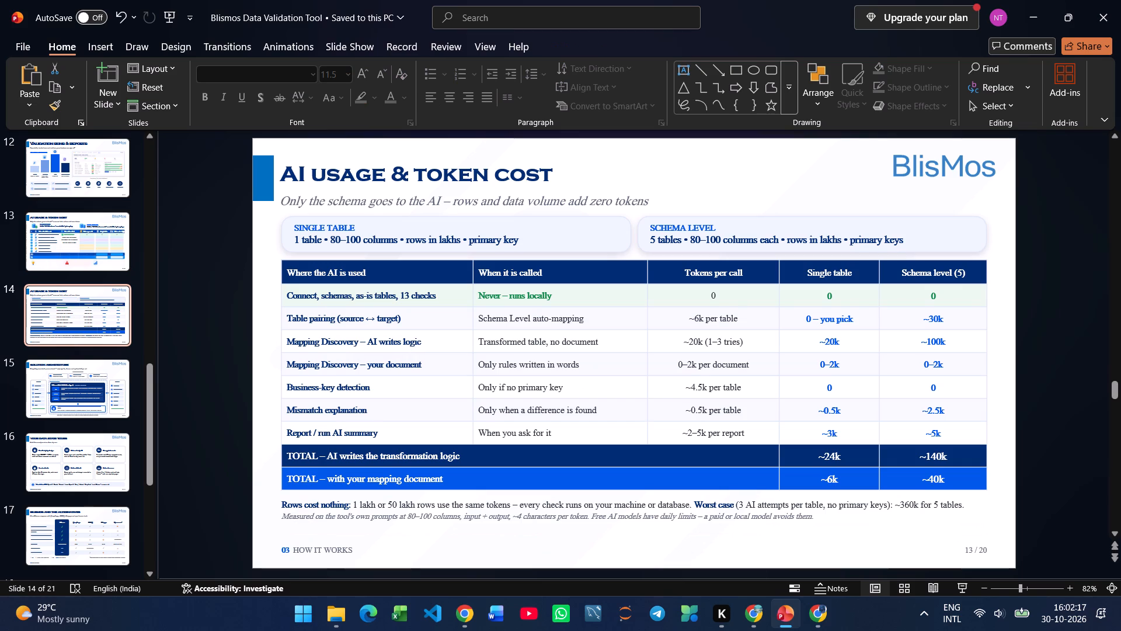
{"action": "left_click_drag", "start_coordinate": [579, 391], "coordinate": [475, 389]}
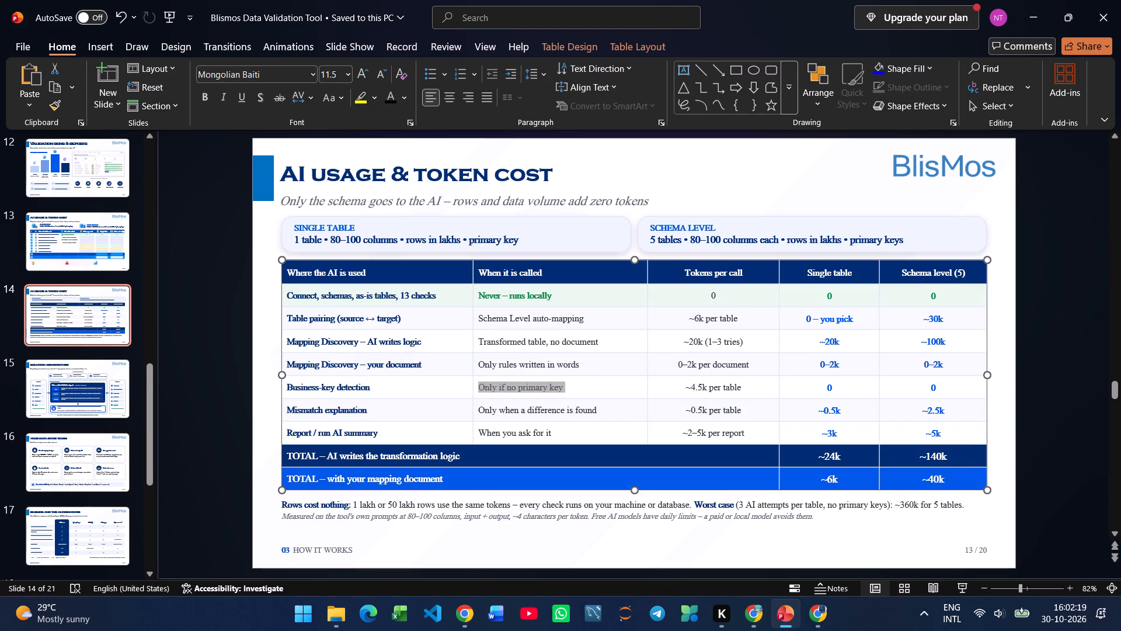
{"action": "left_click_drag", "start_coordinate": [475, 389], "coordinate": [475, 389]}
{"action": "key", "text": "ctrl+c"}
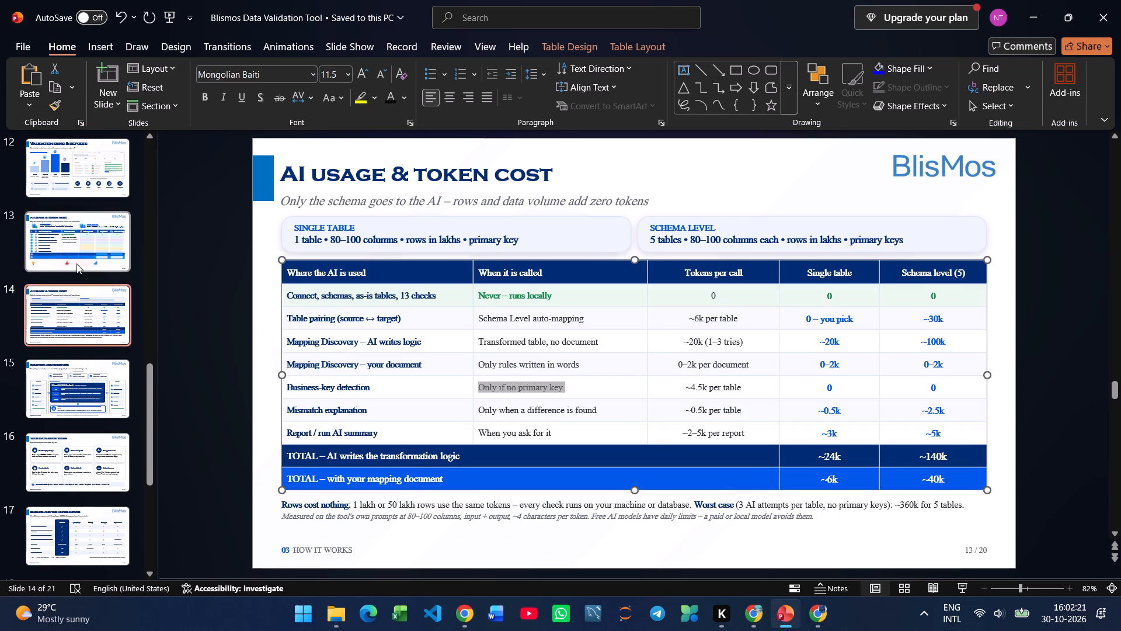
{"action": "left_click", "coordinate": [76, 259]}
{"action": "left_click", "coordinate": [534, 382]}
{"action": "key", "text": "ctrl+v"}
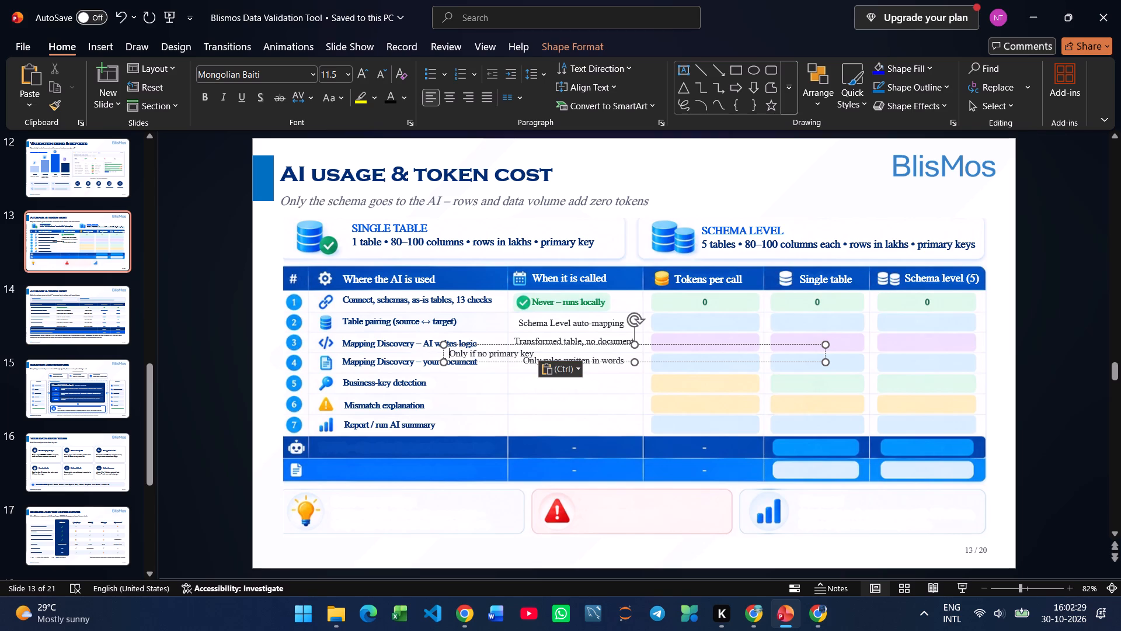
{"action": "left_click_drag", "start_coordinate": [824, 362], "coordinate": [712, 362]}
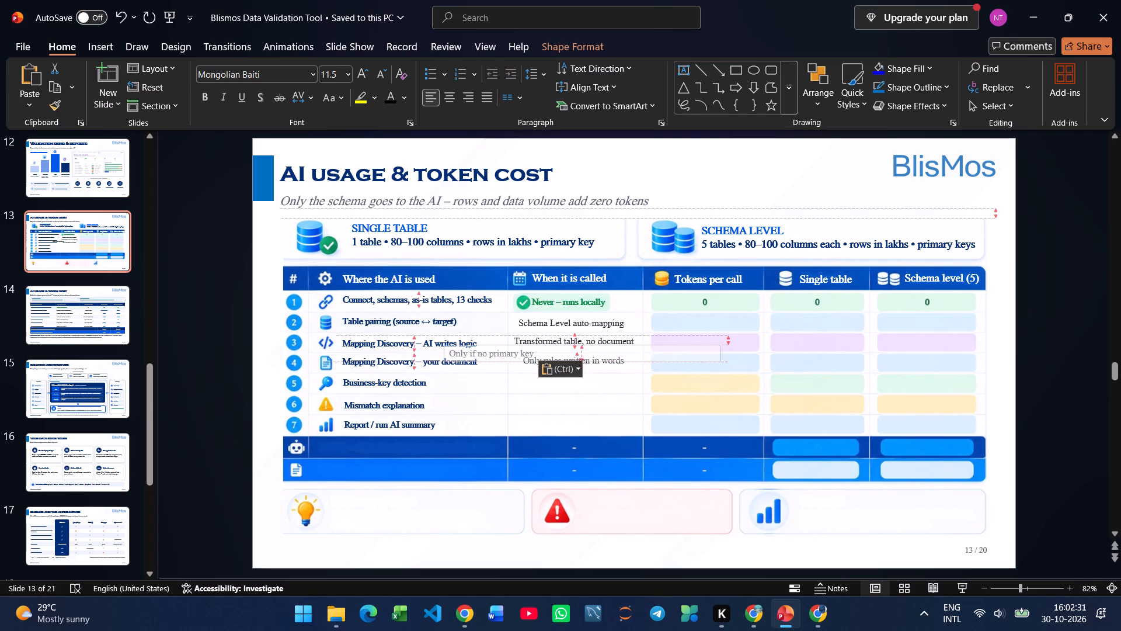
{"action": "left_click_drag", "start_coordinate": [712, 362], "coordinate": [542, 359]}
{"action": "left_click_drag", "start_coordinate": [513, 360], "coordinate": [537, 386]}
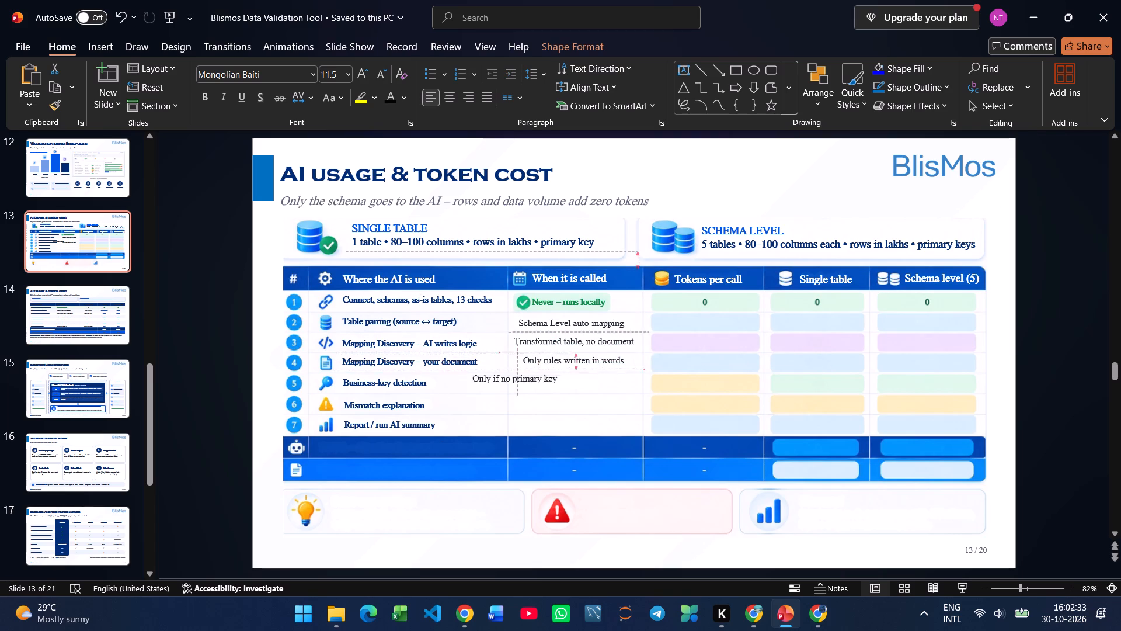
{"action": "left_click_drag", "start_coordinate": [537, 386], "coordinate": [596, 389]}
Shift the "Only rules written in words" and "Only if no primary key" text boxes slightly left within their rows.
{"action": "left_click", "coordinate": [547, 359]}
{"action": "left_click_drag", "start_coordinate": [558, 369], "coordinate": [553, 370]}
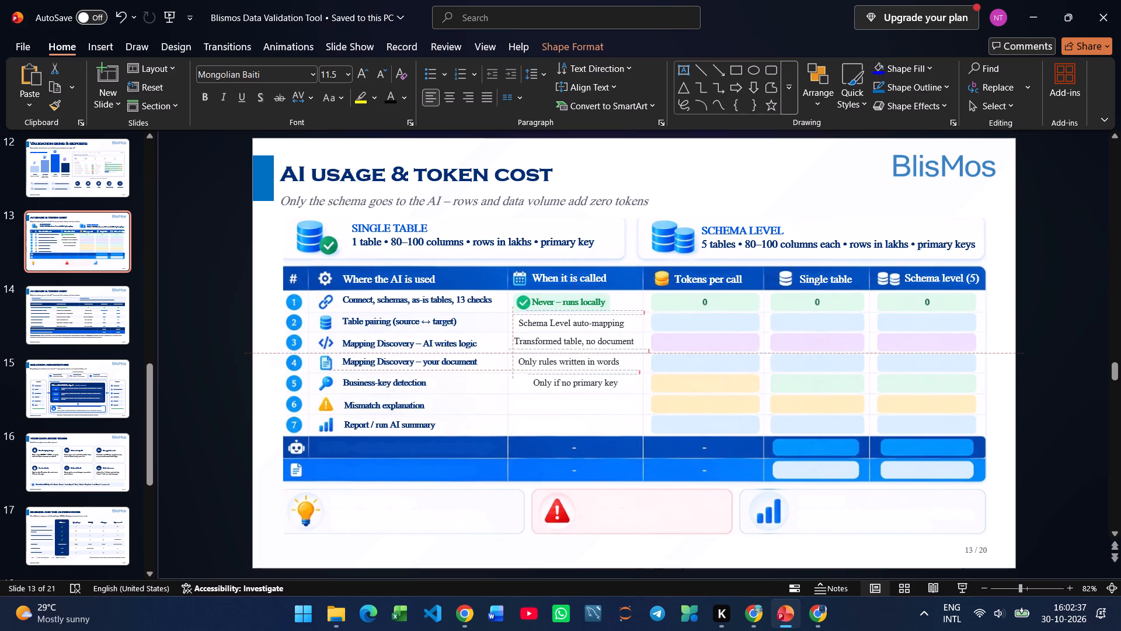
{"action": "left_click_drag", "start_coordinate": [553, 370], "coordinate": [553, 370]}
{"action": "left_click", "coordinate": [570, 390]}
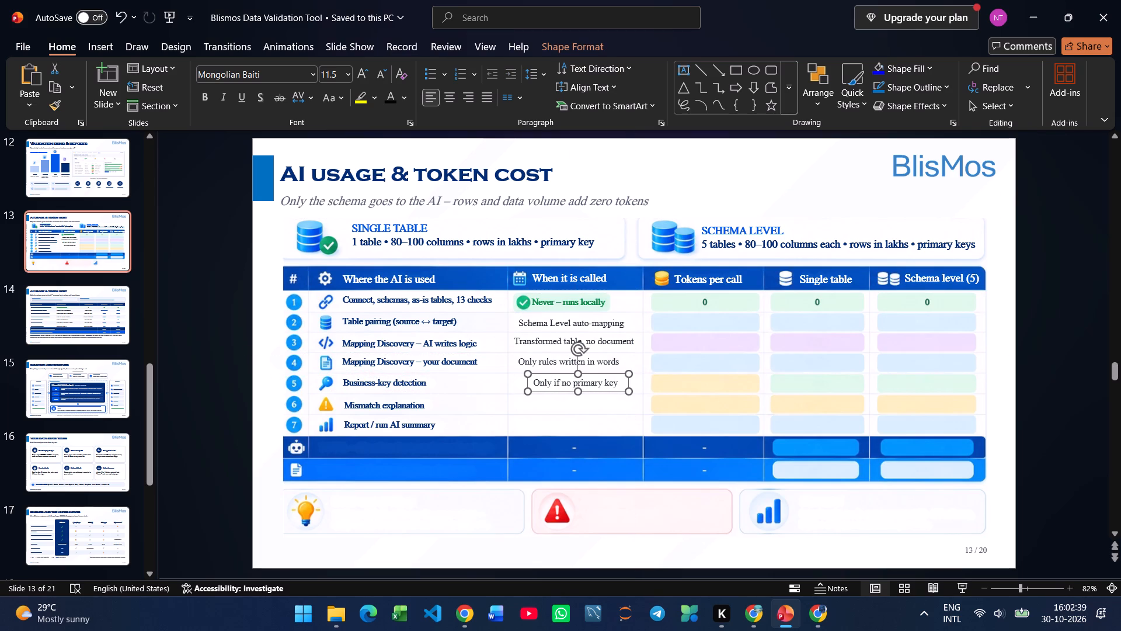
{"action": "left_click_drag", "start_coordinate": [569, 390], "coordinate": [563, 390]}
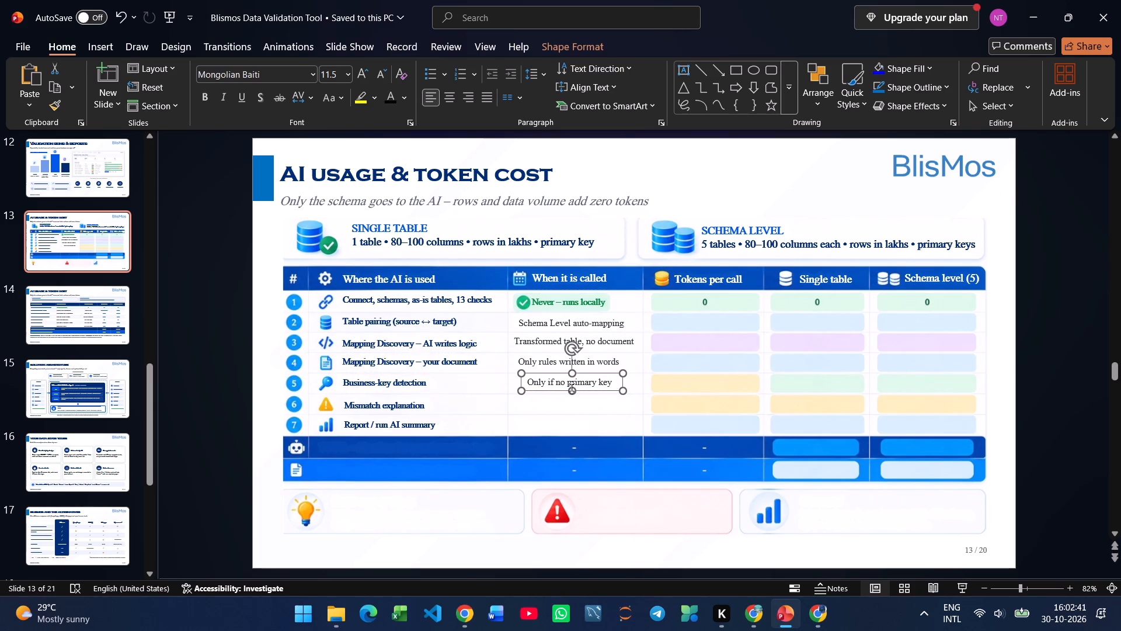
Copy "Only when a difference is found" from slide 14's table to slide 13, narrow its box and place it in row 6 under "When it is called".
{"action": "left_click", "coordinate": [70, 333]}
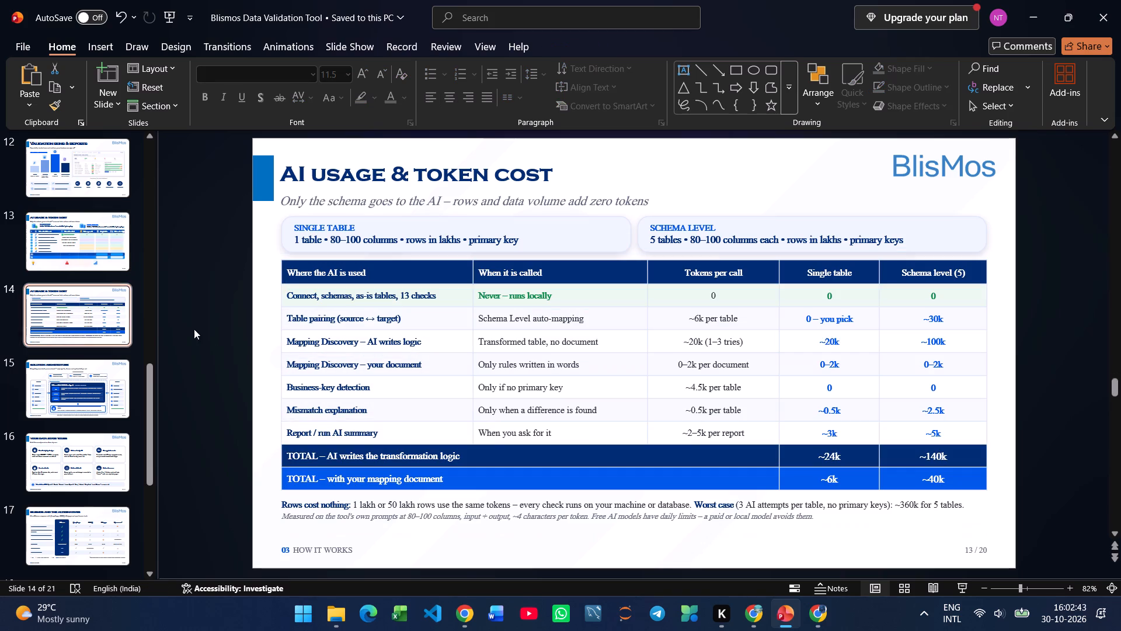
{"action": "left_click_drag", "start_coordinate": [602, 407], "coordinate": [483, 404]}
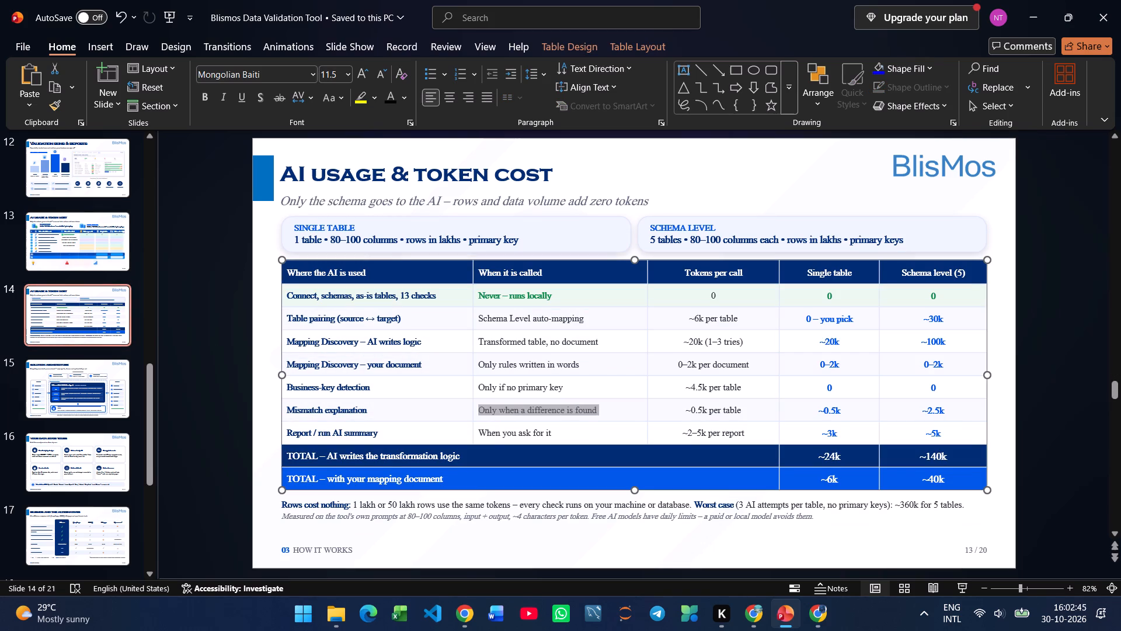
{"action": "left_click_drag", "start_coordinate": [483, 404], "coordinate": [482, 404]}
{"action": "key", "text": "ctrl+c"}
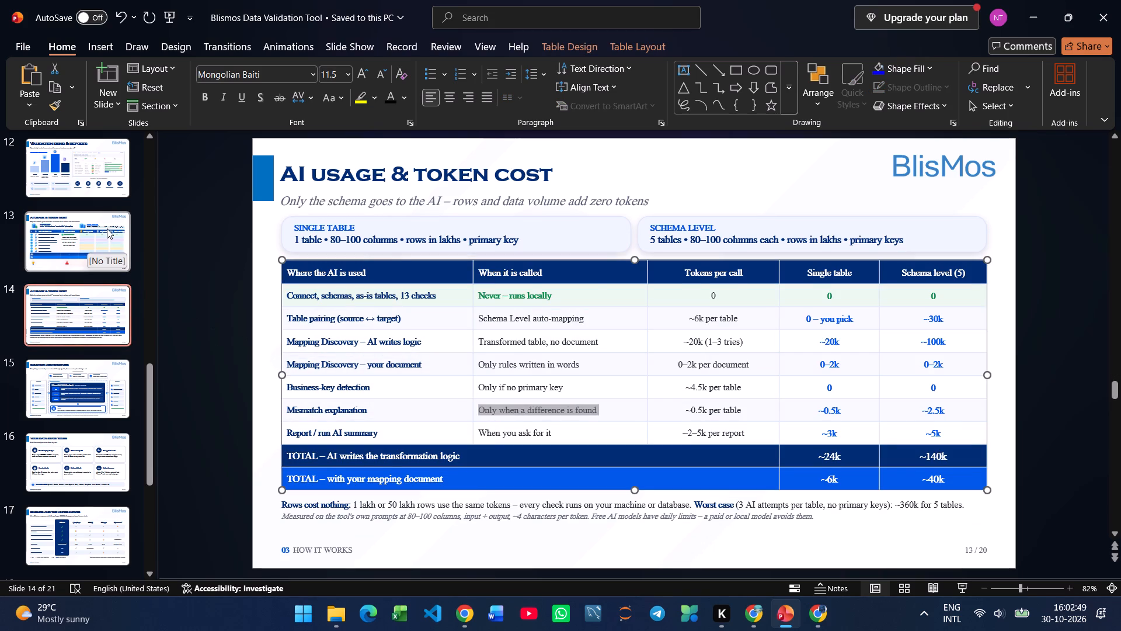
{"action": "left_click", "coordinate": [107, 228]}
{"action": "key", "text": "ctrl+v"}
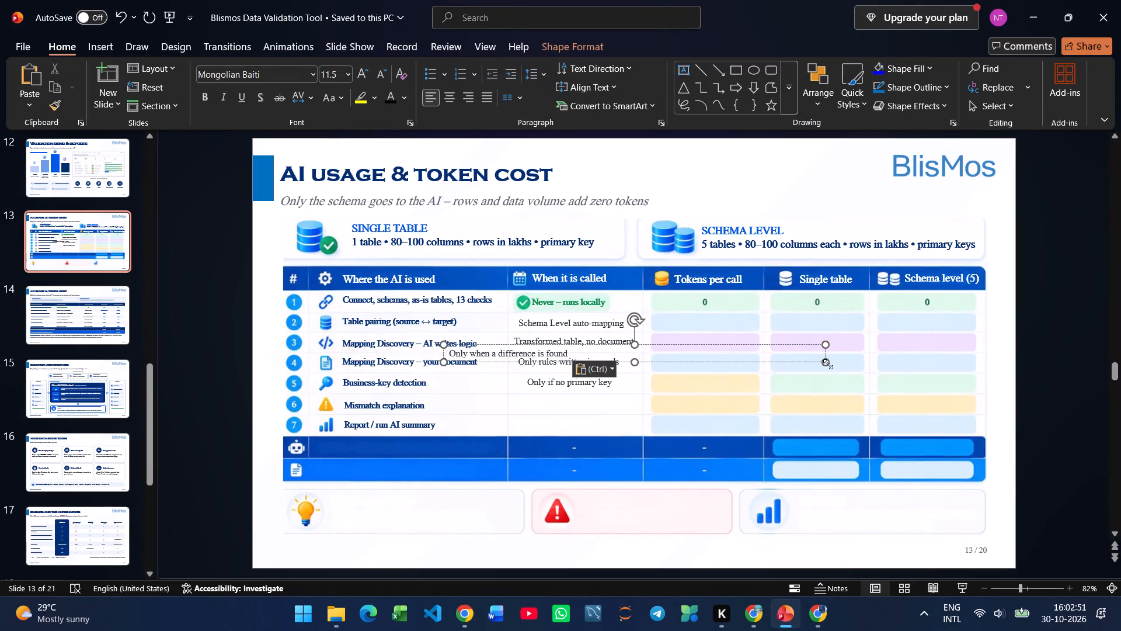
{"action": "left_click_drag", "start_coordinate": [827, 362], "coordinate": [579, 359]}
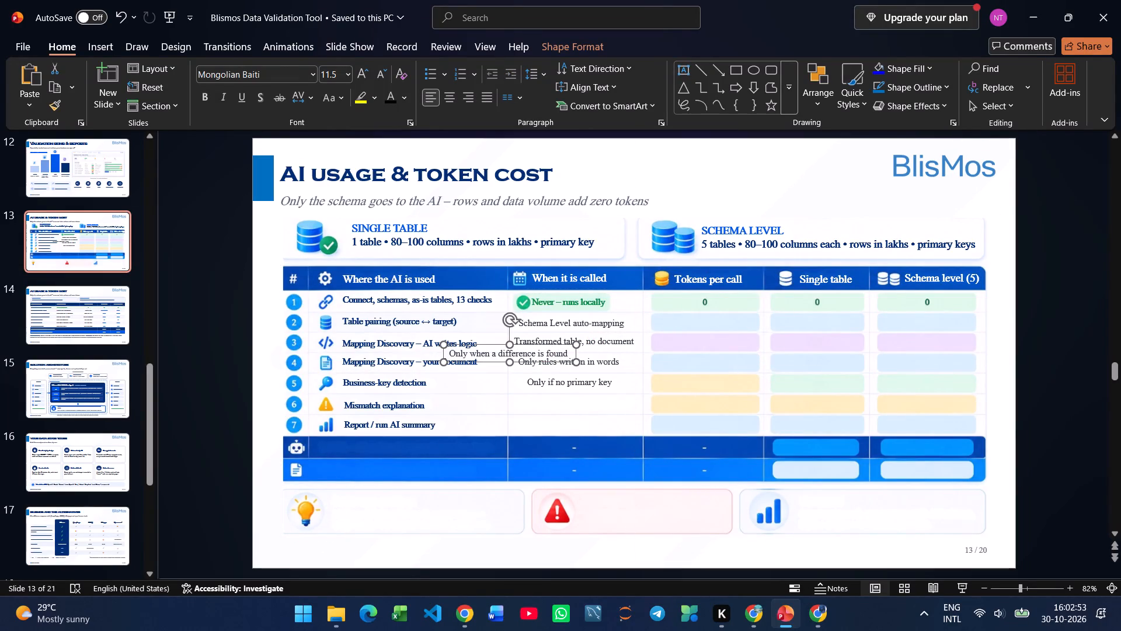
{"action": "left_click_drag", "start_coordinate": [485, 359], "coordinate": [546, 410]}
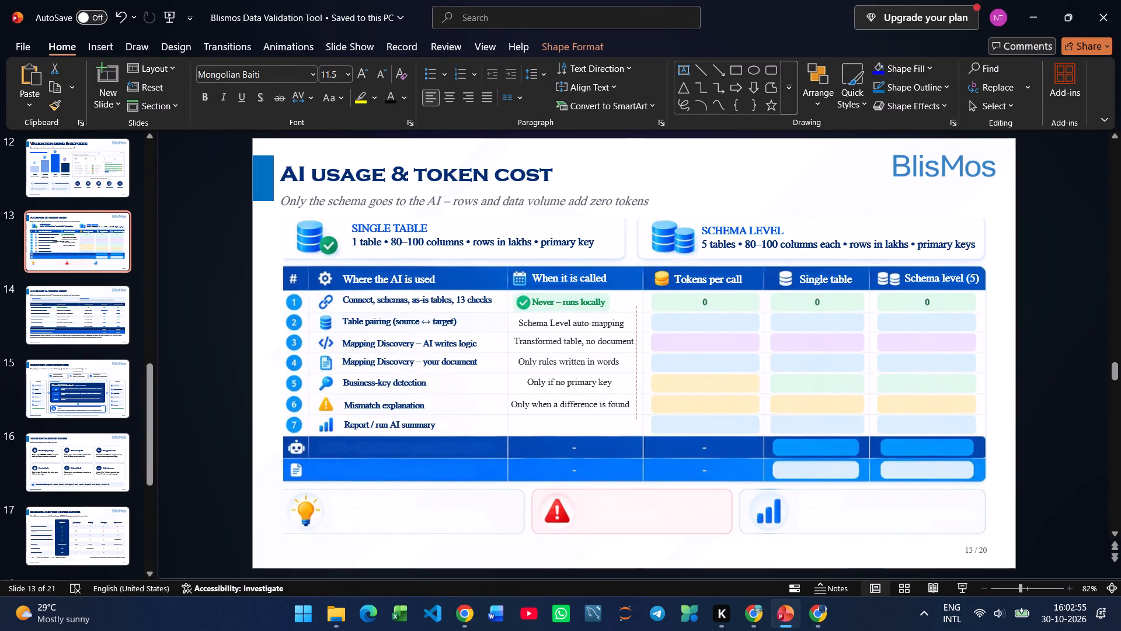
Finish positioning the "Only when a difference is found" text box in row 6 under "When it is called".
{"action": "left_click_drag", "start_coordinate": [546, 410], "coordinate": [548, 410]}
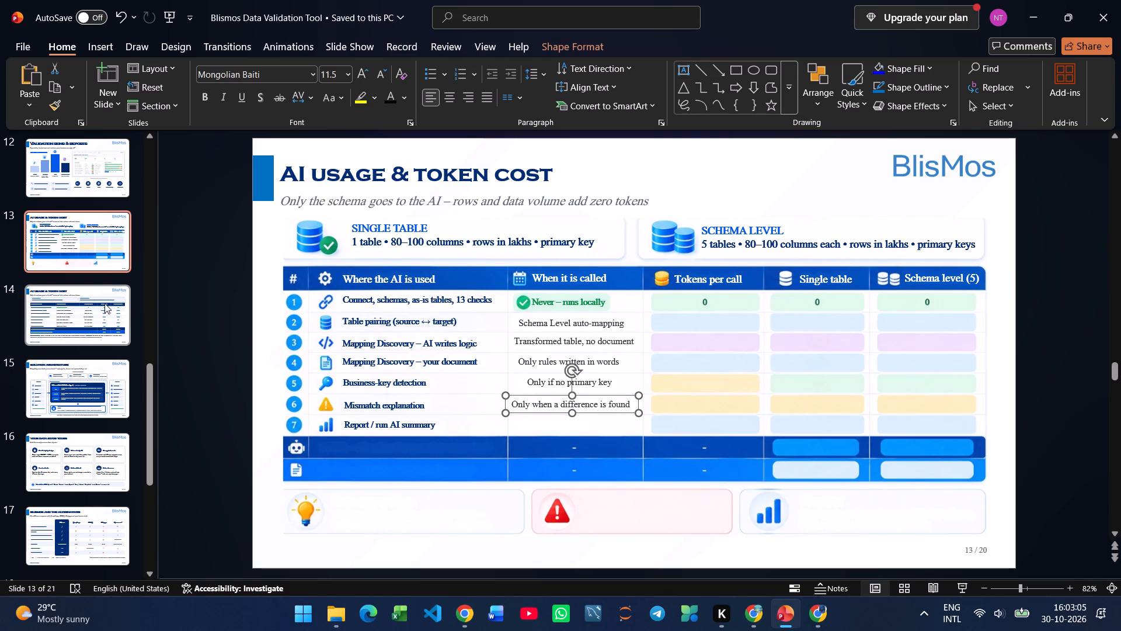
Copy "When you ask for it" from slide 14's table to slide 13, narrow its box and place it in row 7 under "When it is called".
{"action": "left_click", "coordinate": [84, 320]}
{"action": "left_click_drag", "start_coordinate": [573, 431], "coordinate": [455, 436]}
{"action": "left_click", "coordinate": [552, 431]}
{"action": "left_click_drag", "start_coordinate": [560, 434], "coordinate": [482, 432]}
{"action": "key", "text": "ctrl+c"}
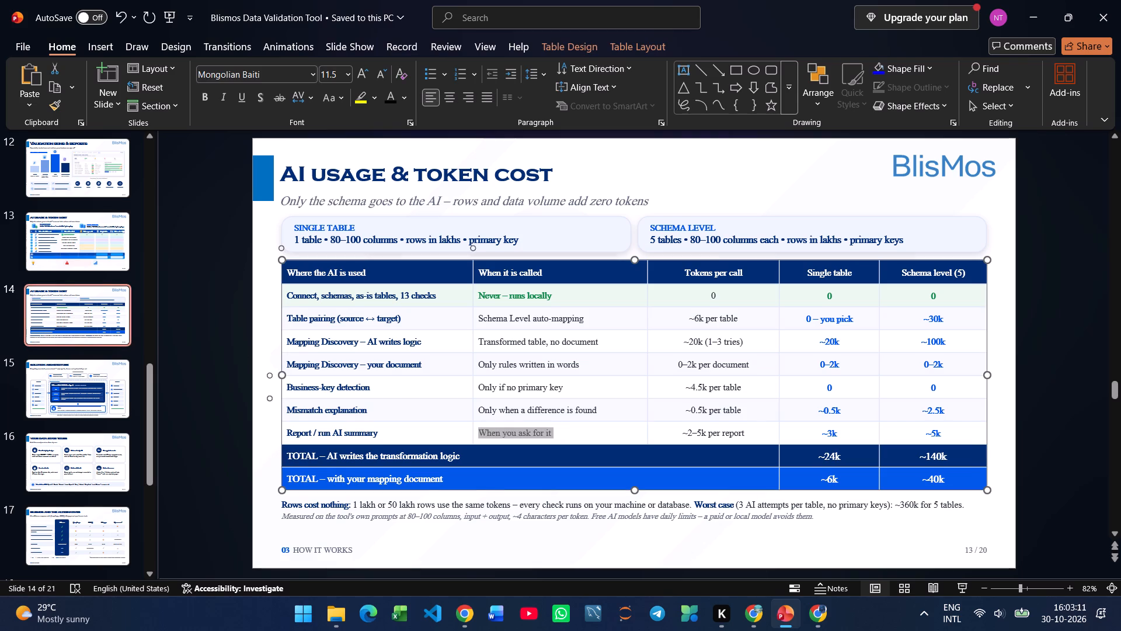
{"action": "left_click", "coordinate": [96, 319]}
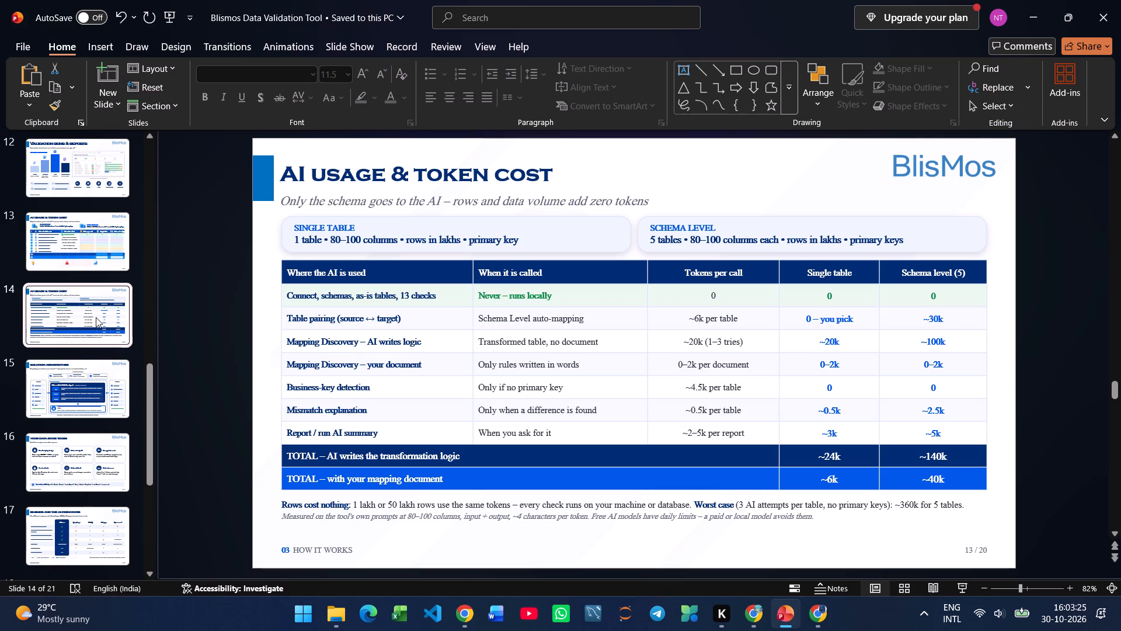
{"action": "left_click", "coordinate": [63, 239]}
{"action": "key", "text": "ctrl+v"}
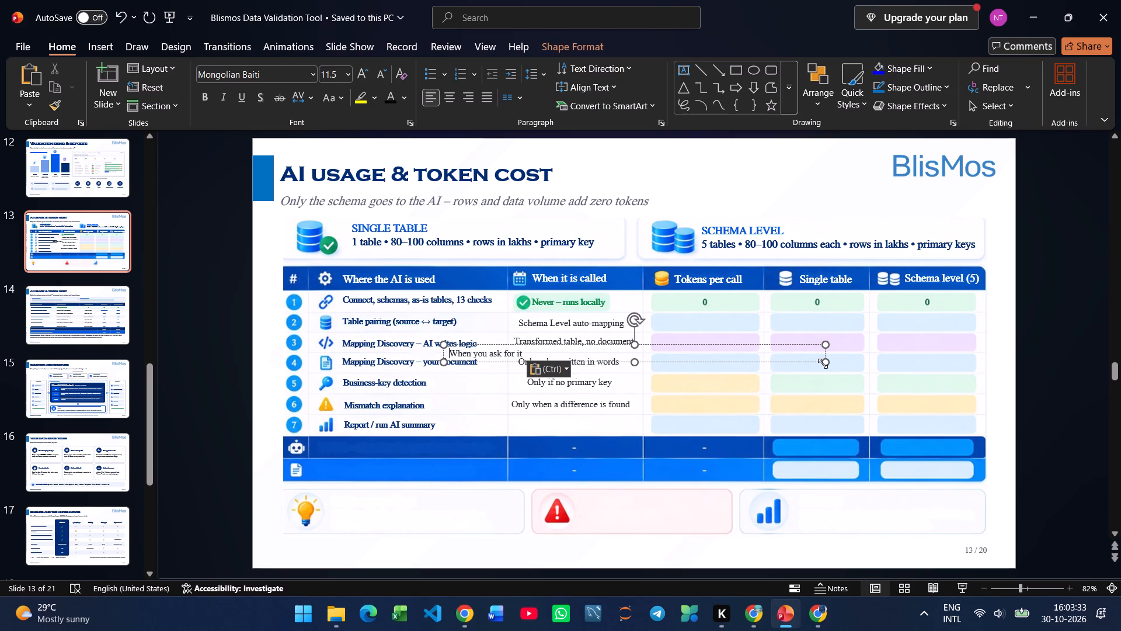
{"action": "left_click_drag", "start_coordinate": [824, 363], "coordinate": [544, 357]}
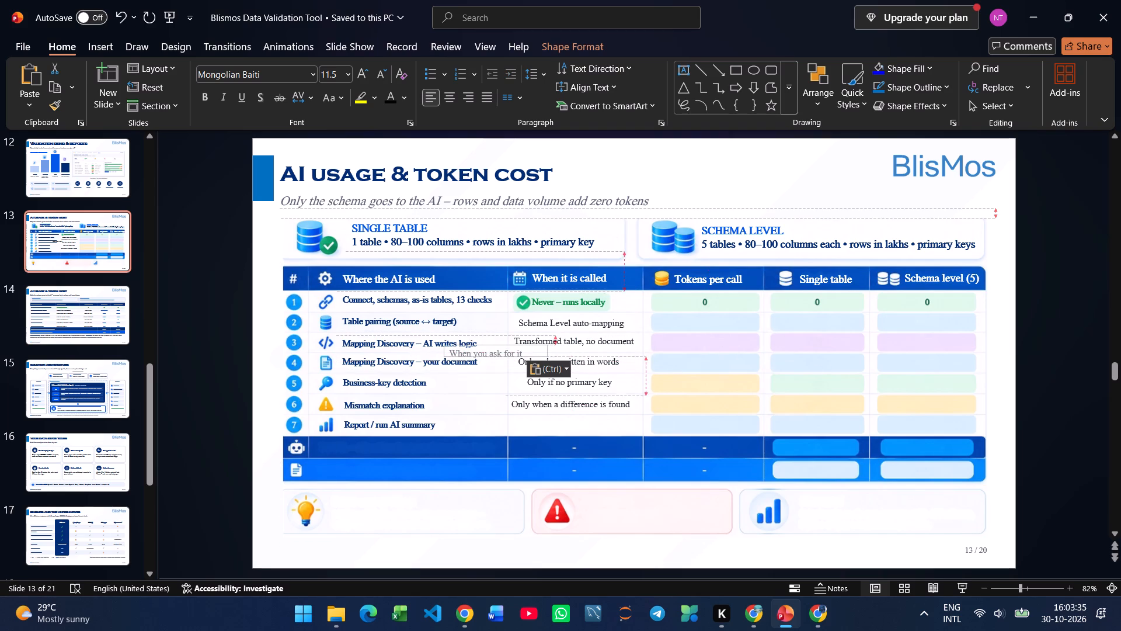
{"action": "left_click_drag", "start_coordinate": [544, 357], "coordinate": [529, 359]}
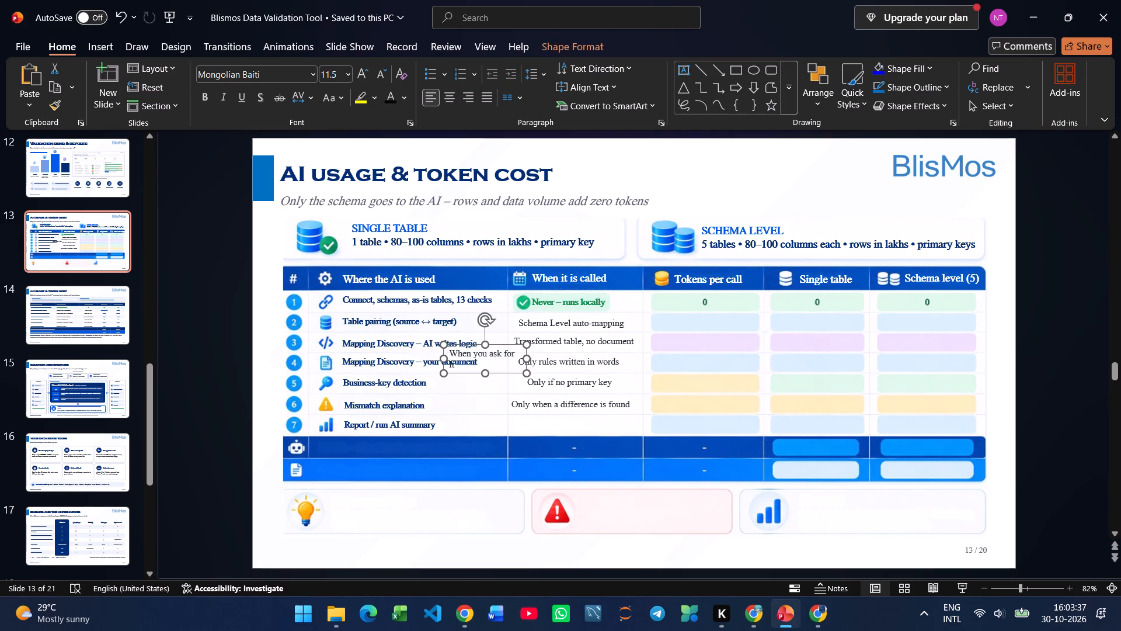
{"action": "left_click_drag", "start_coordinate": [528, 359], "coordinate": [539, 358]}
{"action": "left_click_drag", "start_coordinate": [506, 361], "coordinate": [566, 429]}
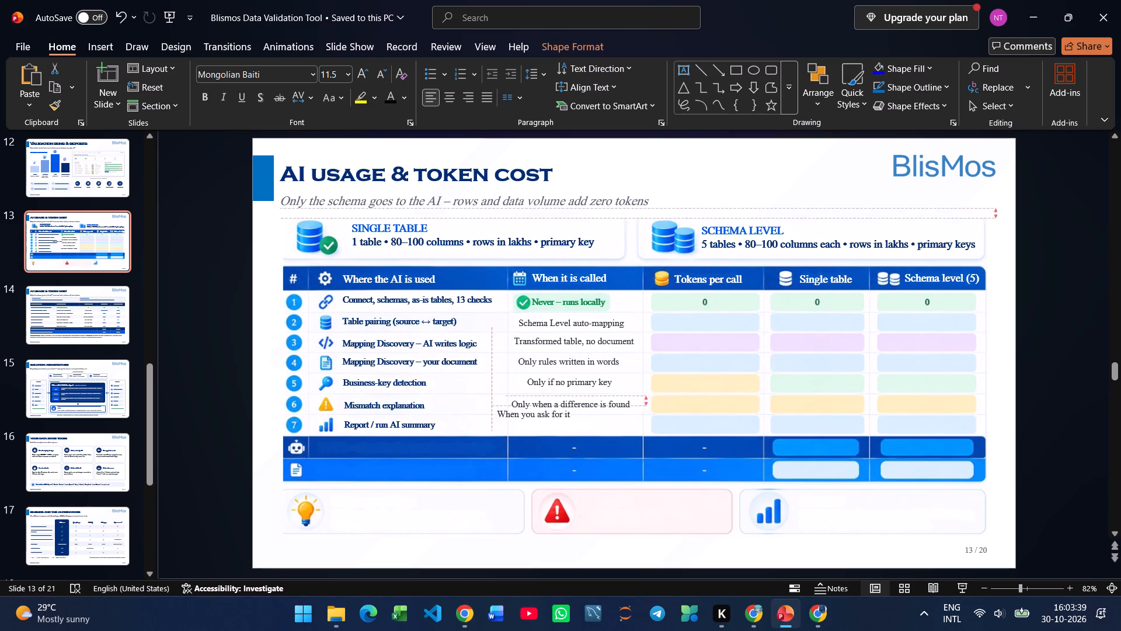
{"action": "left_click_drag", "start_coordinate": [566, 429], "coordinate": [591, 432]}
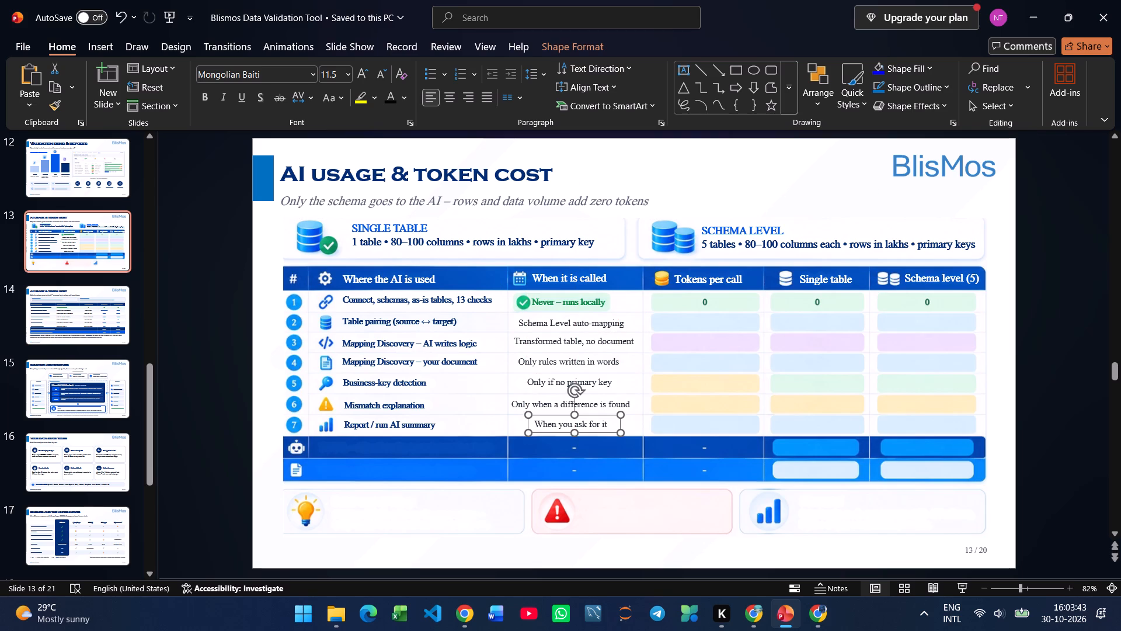
Select "~6k per table" in the "Tokens per call" column of slide 14's table for copying to slide 13.
{"action": "left_click", "coordinate": [86, 310]}
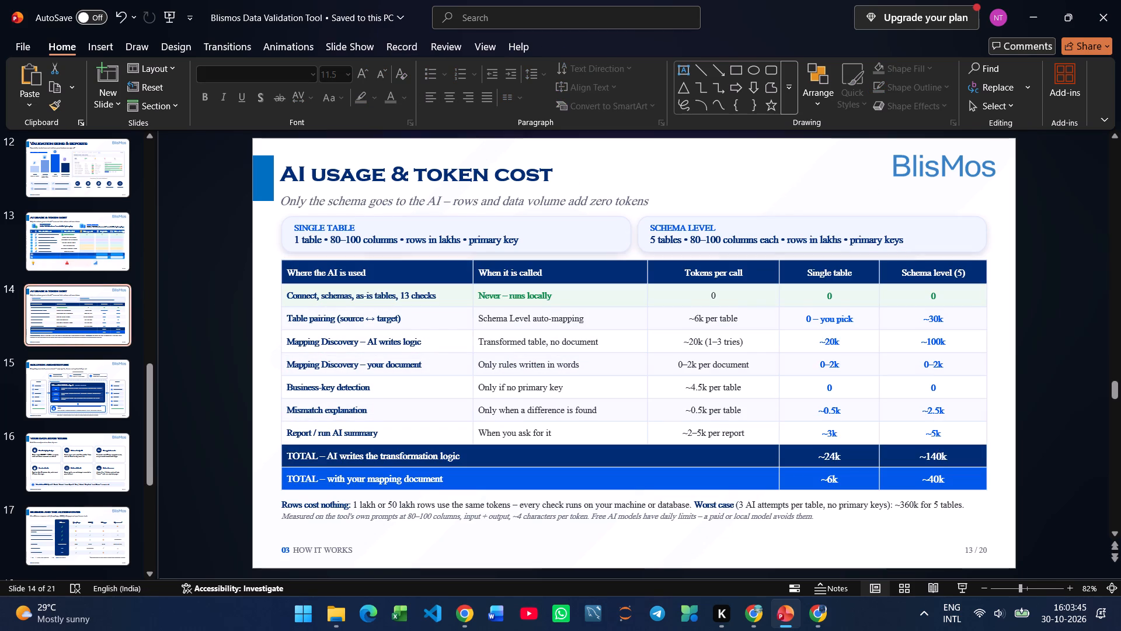
{"action": "left_click_drag", "start_coordinate": [737, 320], "coordinate": [694, 325]}
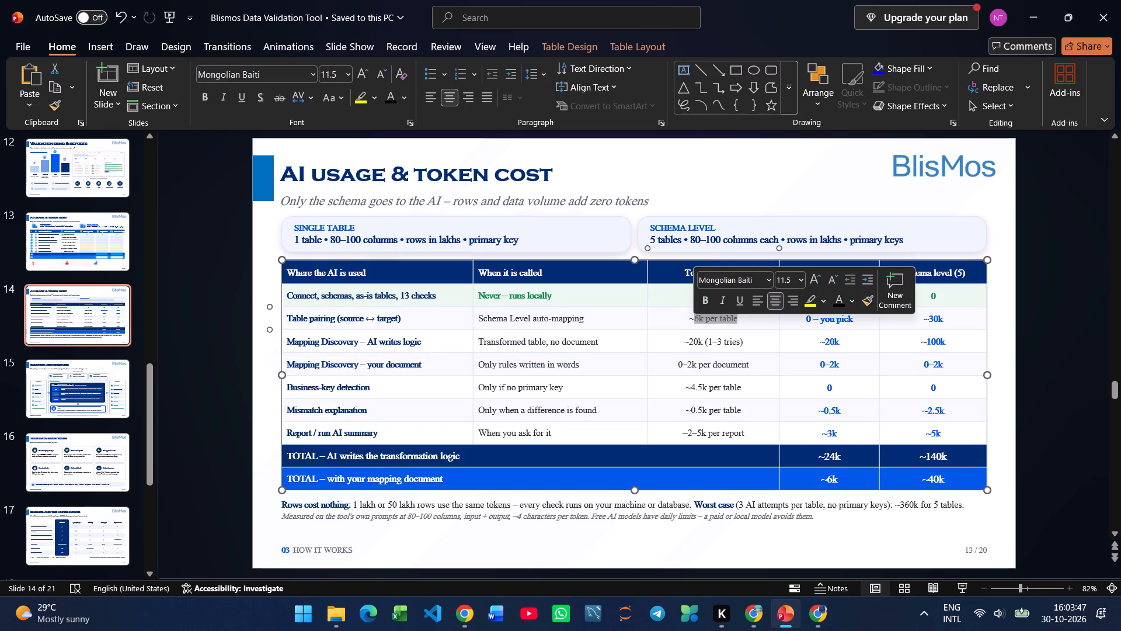
{"action": "left_click", "coordinate": [728, 317]}
{"action": "left_click_drag", "start_coordinate": [739, 318], "coordinate": [699, 324]}
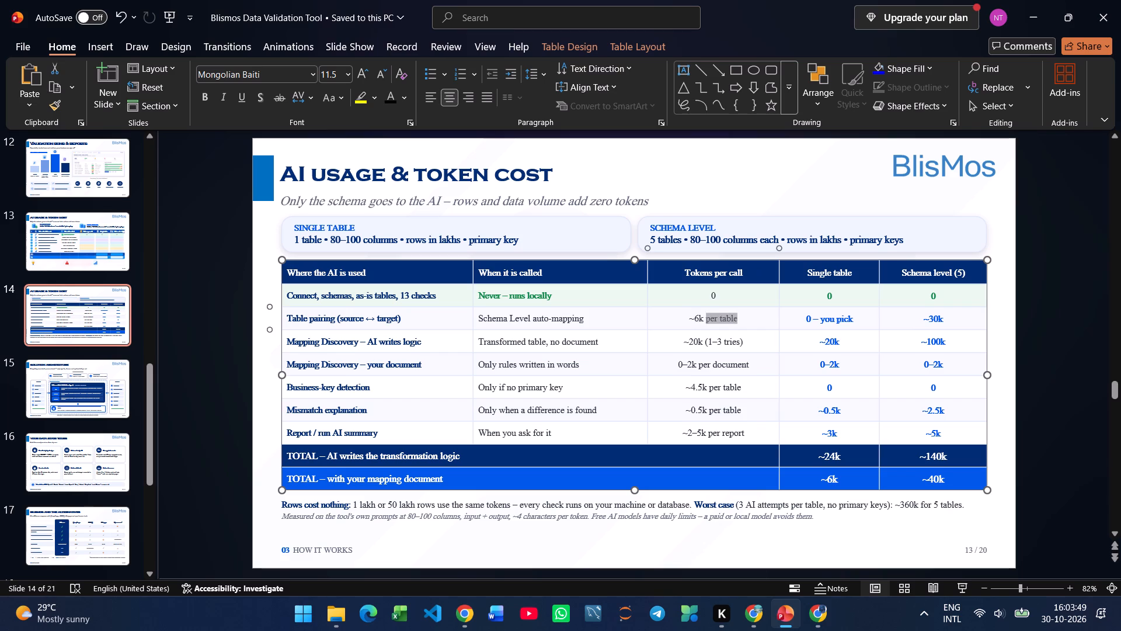
{"action": "left_click_drag", "start_coordinate": [699, 324], "coordinate": [684, 323]}
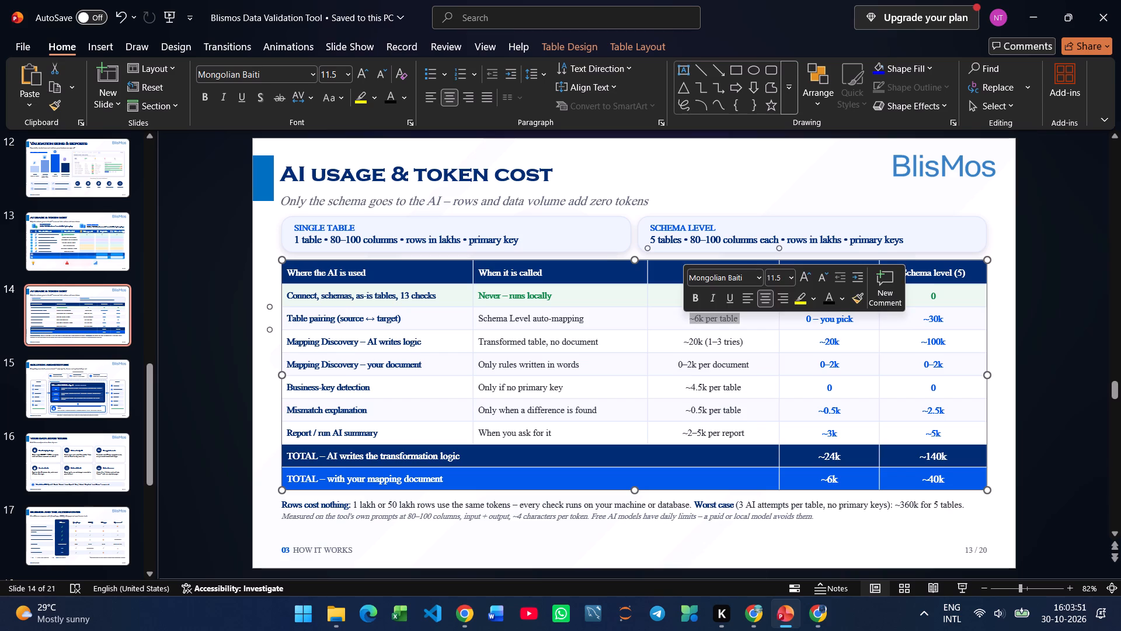
{"action": "left_click_drag", "start_coordinate": [746, 341], "coordinate": [689, 343], "text": "ctrl"}
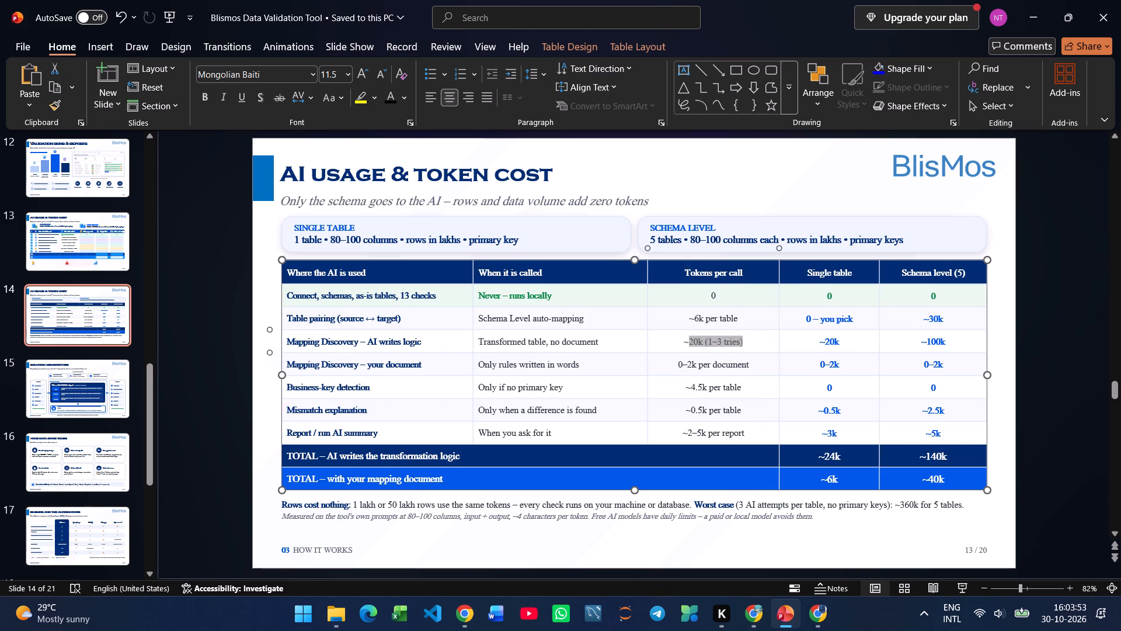
{"action": "left_click", "coordinate": [712, 304]}
{"action": "left_click", "coordinate": [711, 324]}
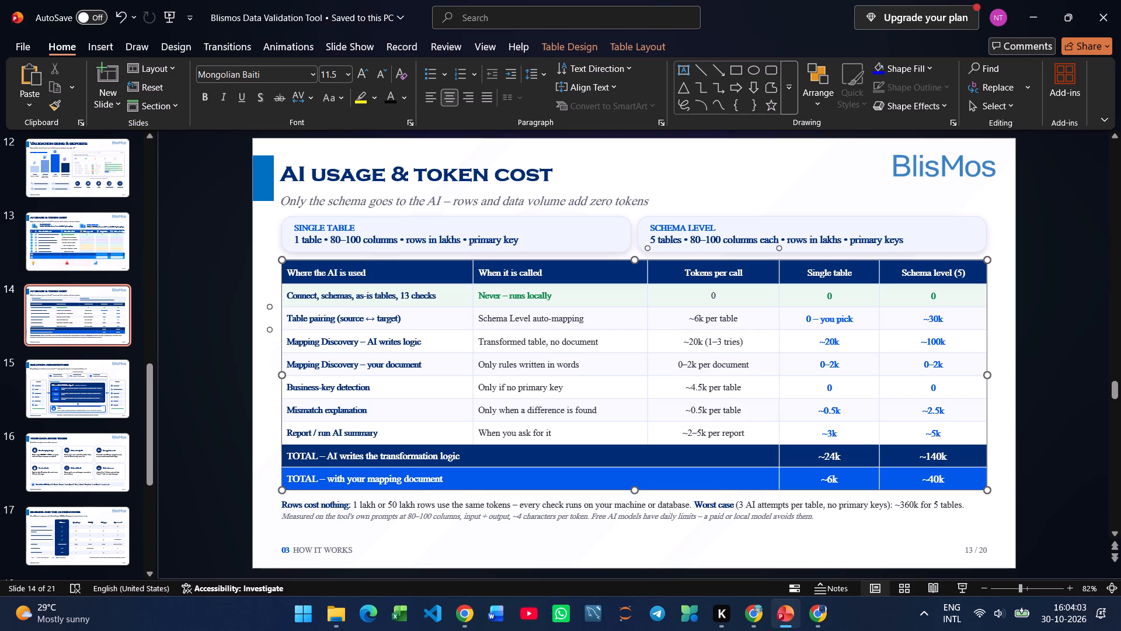
{"action": "left_click", "coordinate": [695, 311]}
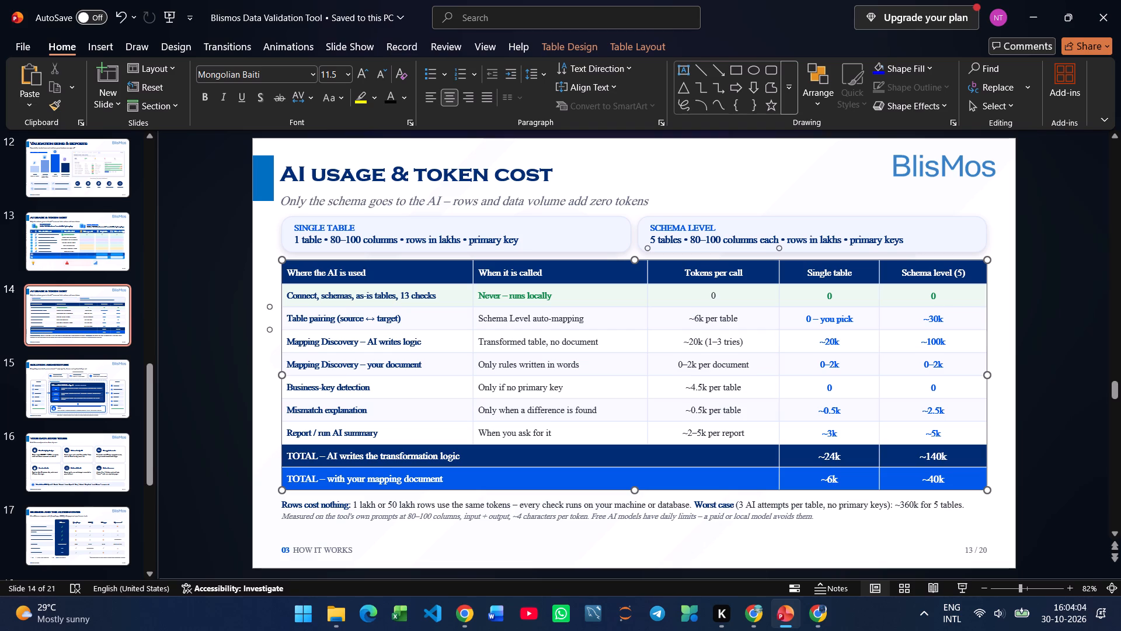
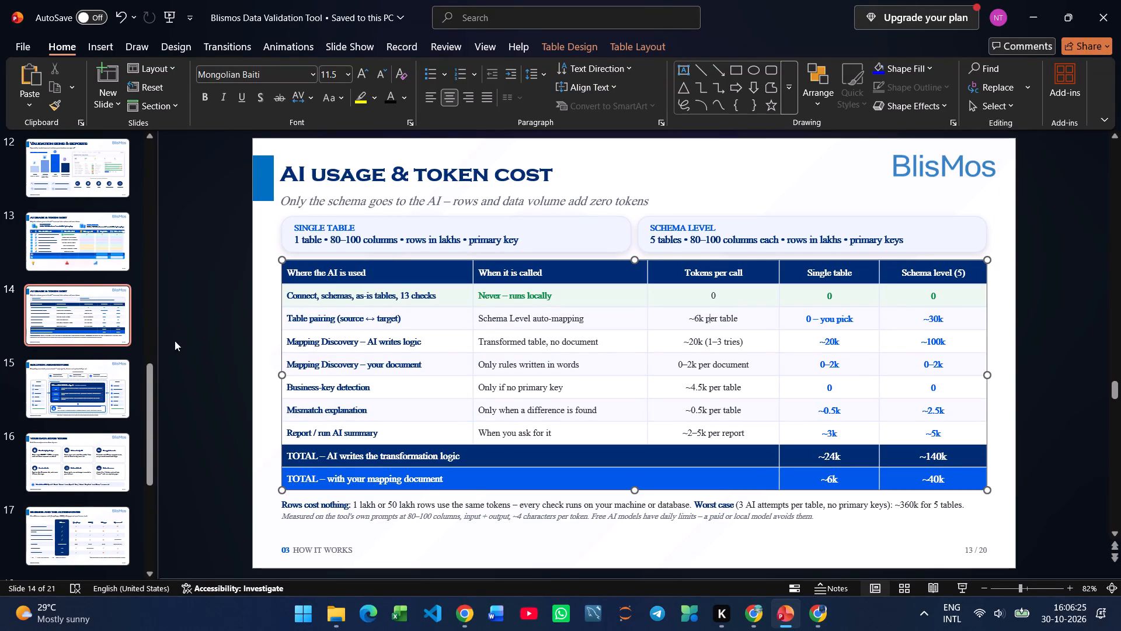
Copy "~6k per table" from slide 14's table to slide 13, narrow its box and place it in row 2 under "Tokens per call".
{"action": "left_click_drag", "start_coordinate": [738, 317], "coordinate": [685, 321]}
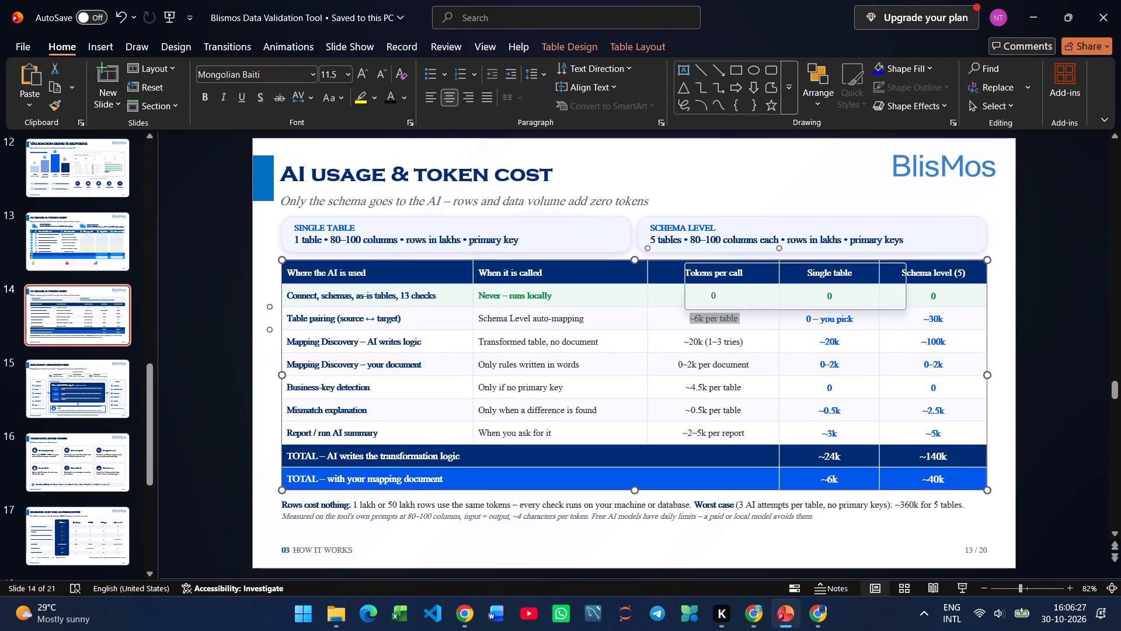
{"action": "key", "text": "ctrl+c"}
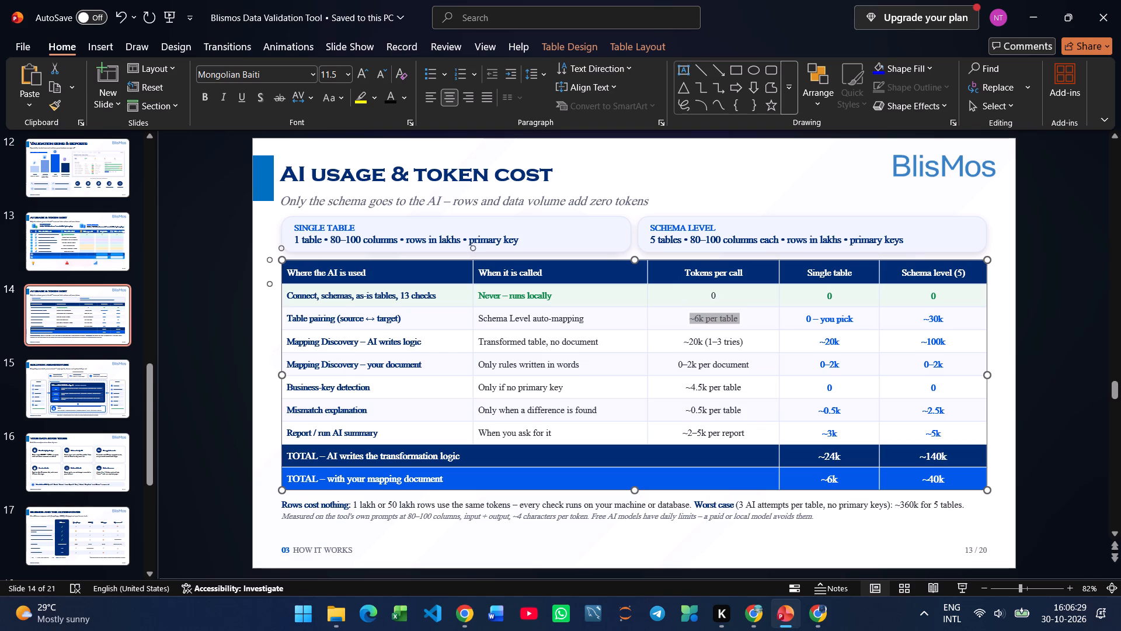
{"action": "left_click", "coordinate": [122, 251]}
{"action": "key", "text": "ctrl+v"}
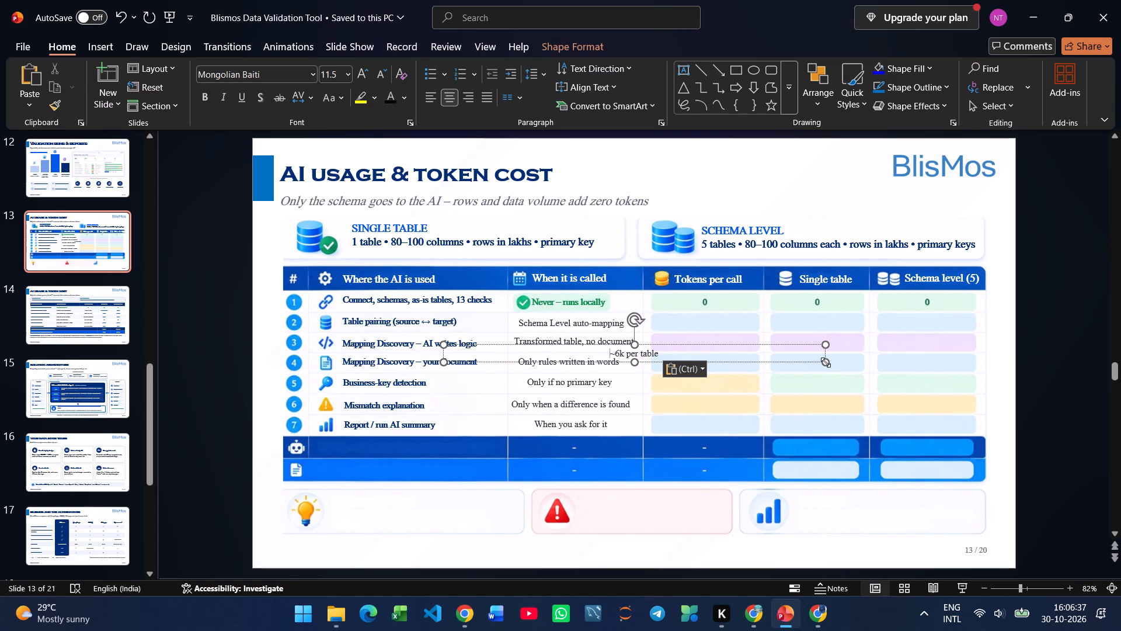
{"action": "left_click_drag", "start_coordinate": [826, 362], "coordinate": [527, 364]}
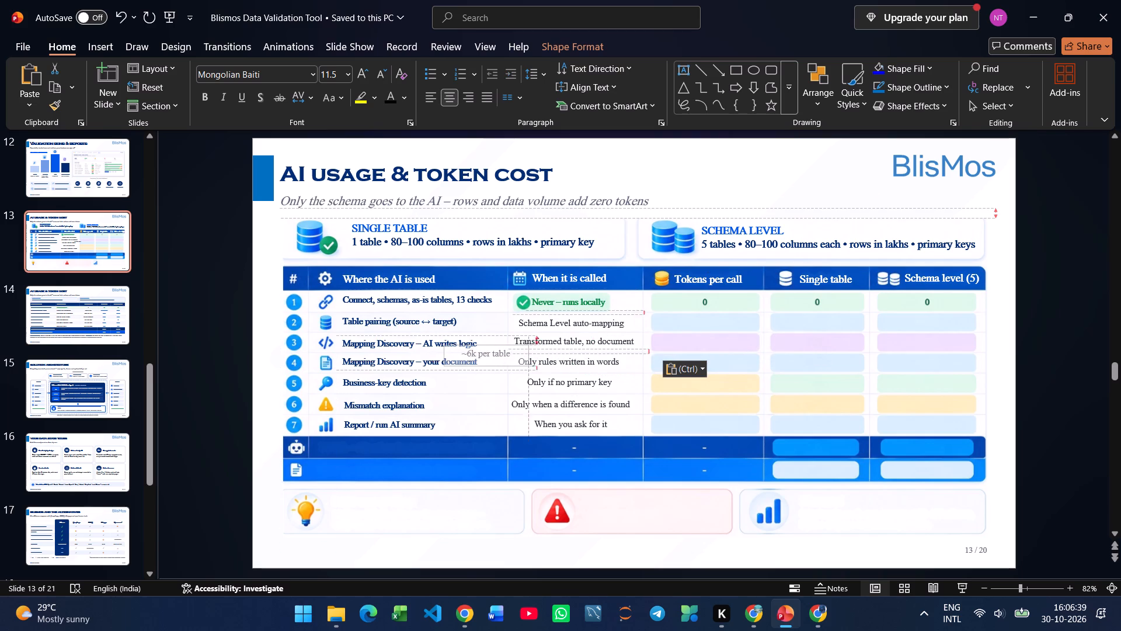
{"action": "left_click_drag", "start_coordinate": [527, 364], "coordinate": [504, 363]}
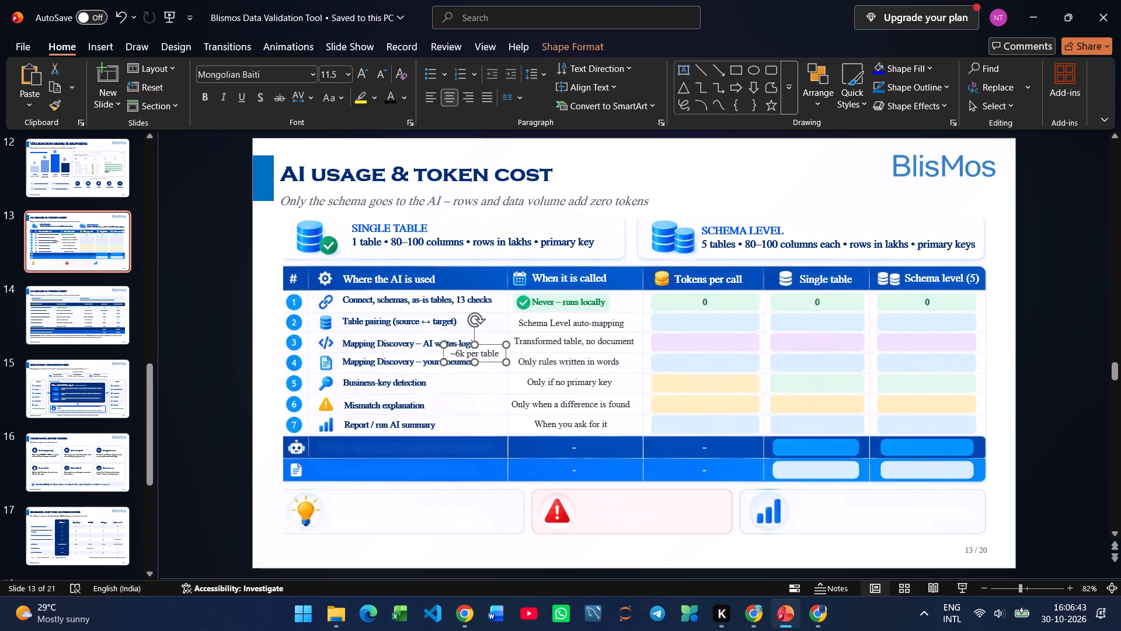
{"action": "left_click_drag", "start_coordinate": [488, 362], "coordinate": [709, 342]}
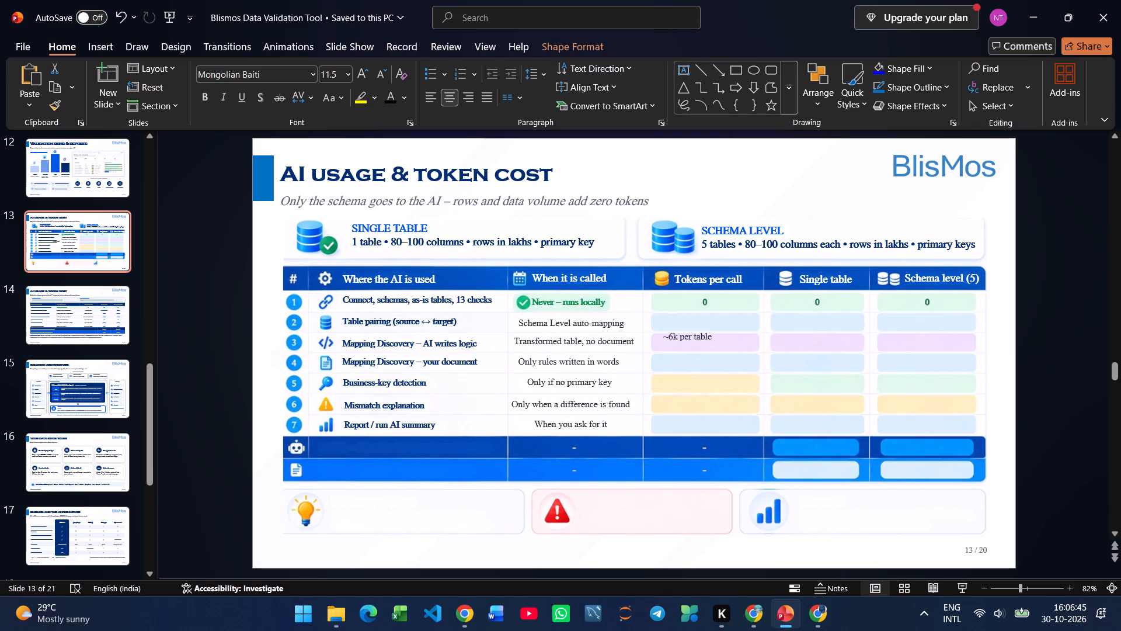
{"action": "left_click_drag", "start_coordinate": [709, 342], "coordinate": [718, 331]}
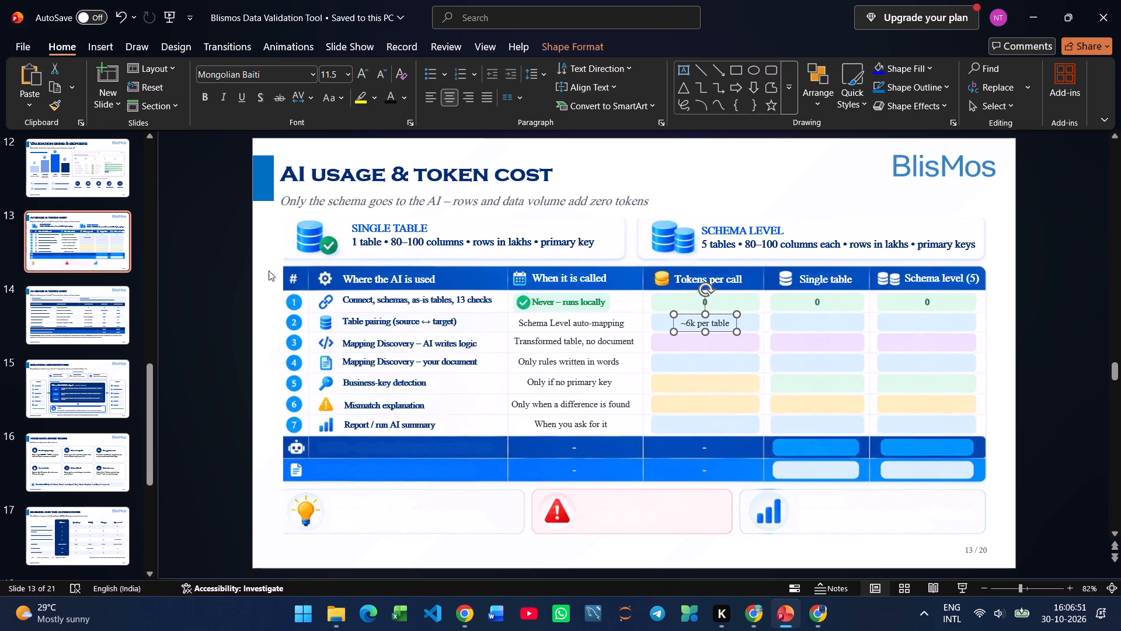
Copy "~20k (1–3 tries)" from slide 14's table to slide 13, narrow its box and place it in row 3 under "Tokens per call".
{"action": "left_click", "coordinate": [99, 300]}
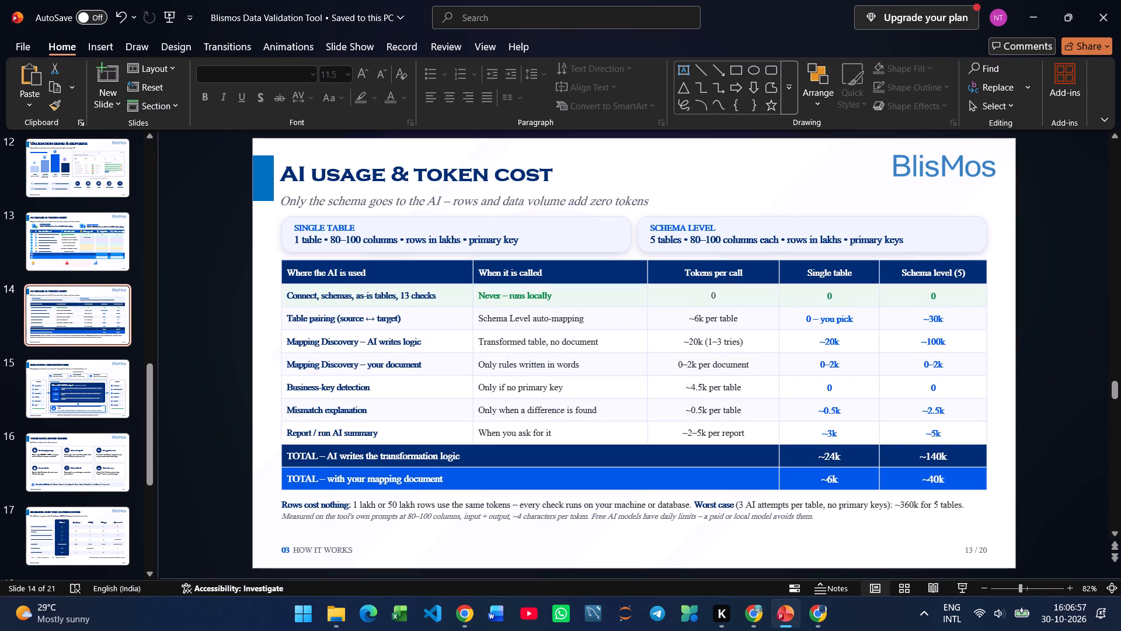
{"action": "left_click_drag", "start_coordinate": [744, 341], "coordinate": [687, 343]}
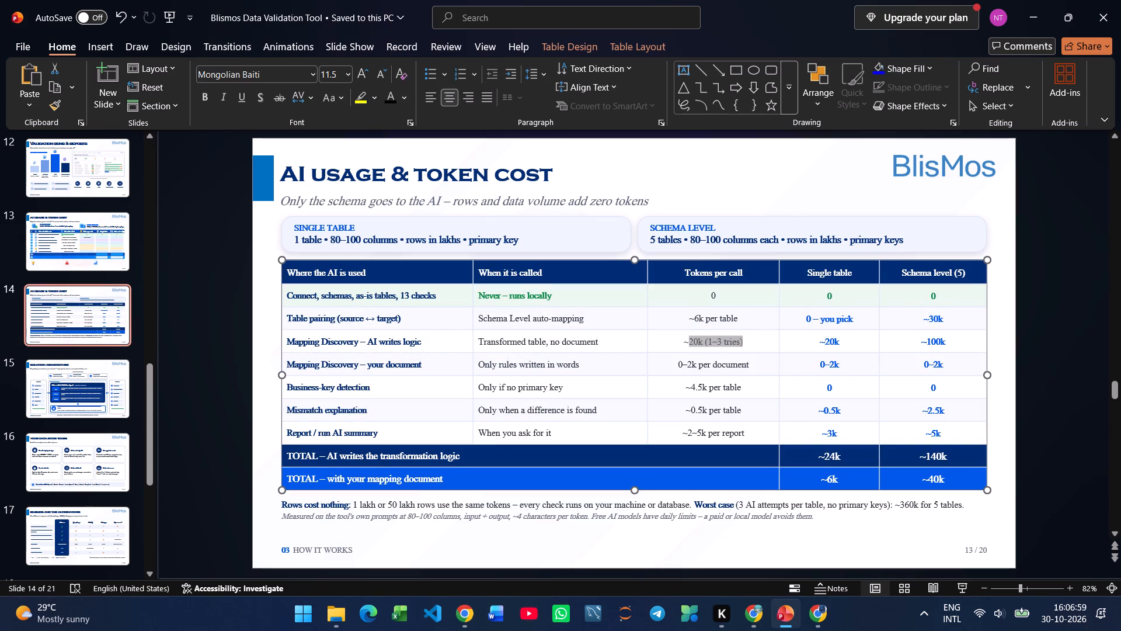
{"action": "left_click_drag", "start_coordinate": [687, 343], "coordinate": [684, 346]}
{"action": "key", "text": "ctrl+c"}
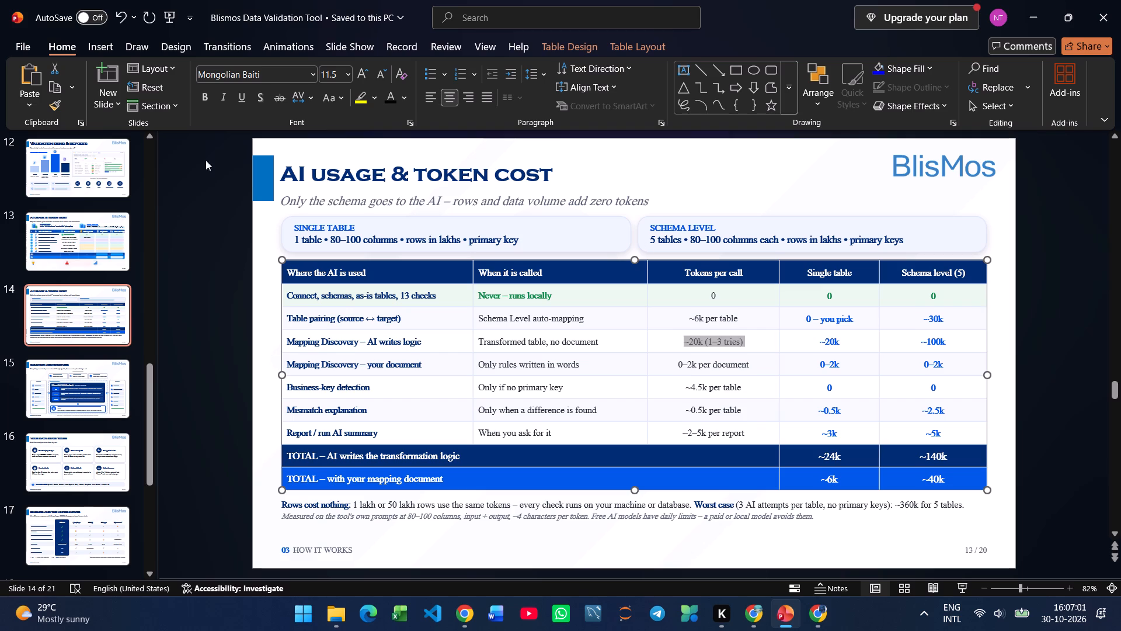
{"action": "left_click", "coordinate": [85, 228]}
{"action": "key", "text": "ctrl+v"}
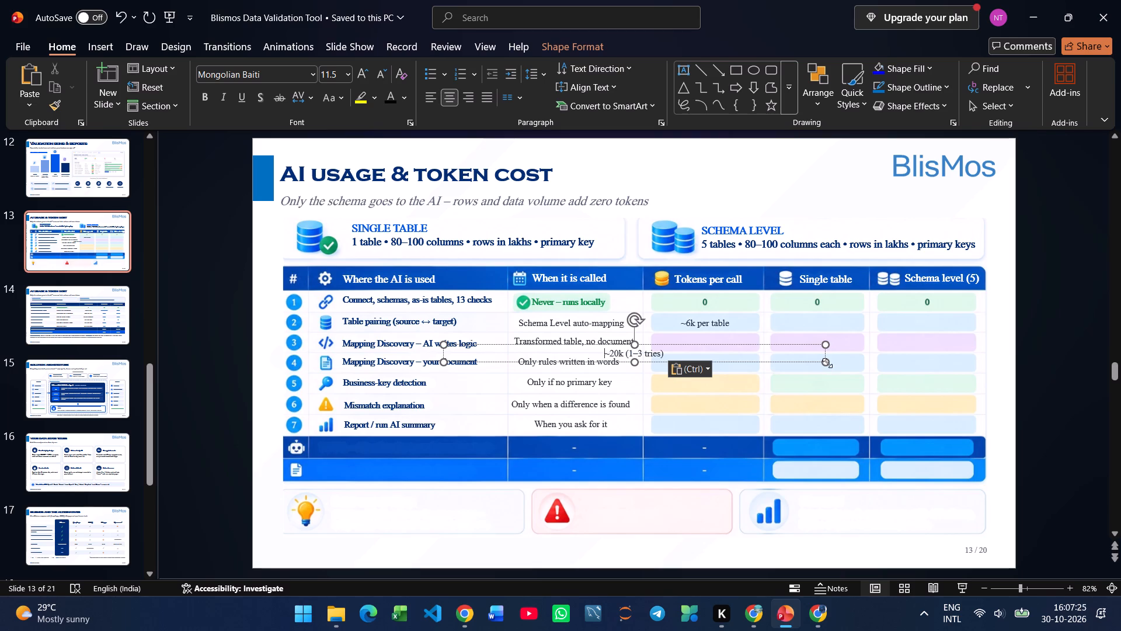
{"action": "left_click_drag", "start_coordinate": [827, 363], "coordinate": [635, 367]}
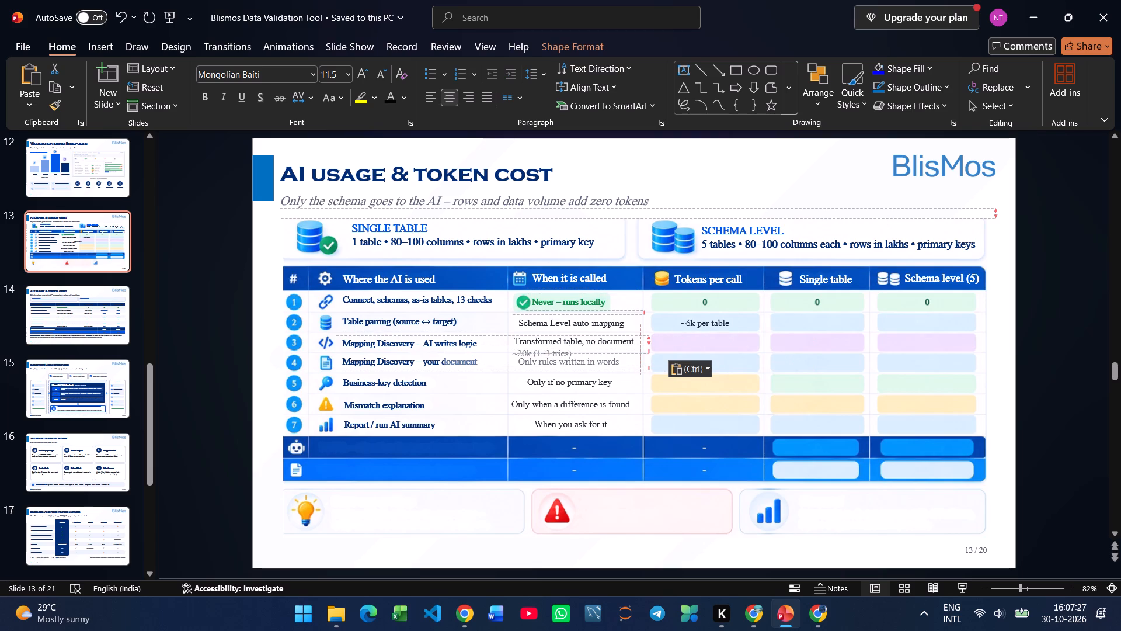
{"action": "left_click_drag", "start_coordinate": [635, 367], "coordinate": [516, 366]}
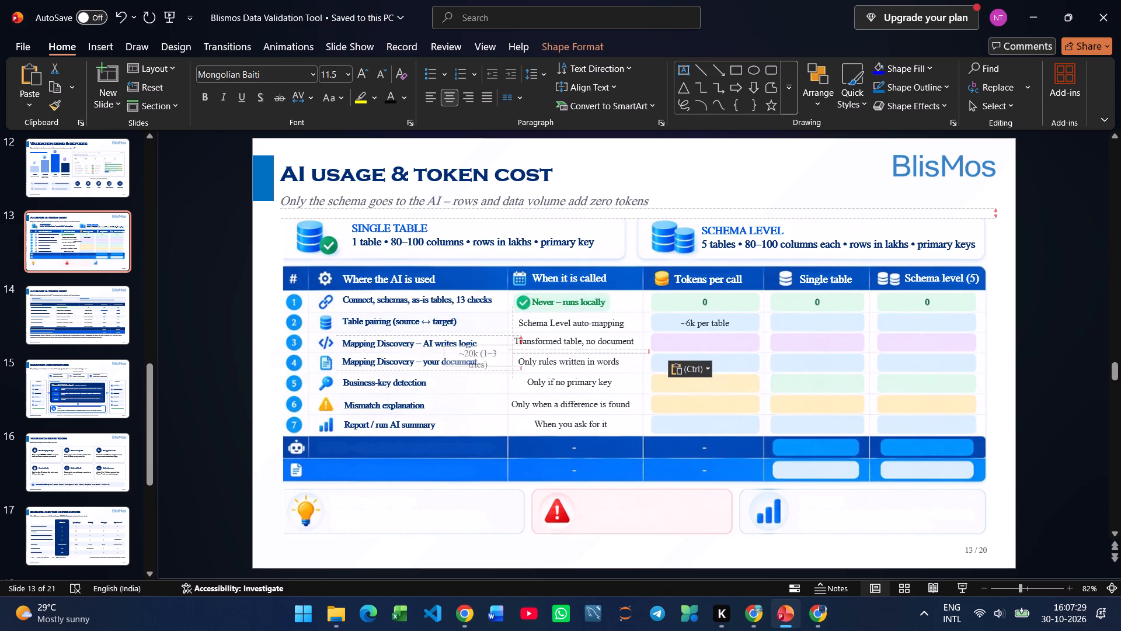
{"action": "left_click_drag", "start_coordinate": [516, 366], "coordinate": [524, 366]}
{"action": "left_click_drag", "start_coordinate": [502, 362], "coordinate": [601, 367]}
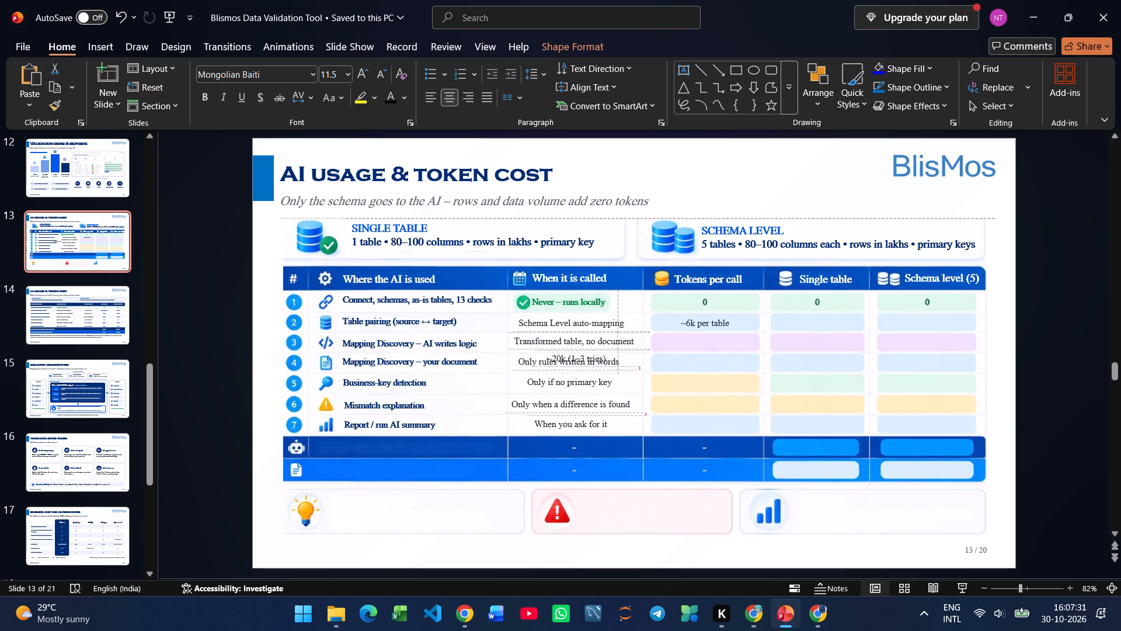
{"action": "left_click_drag", "start_coordinate": [601, 367], "coordinate": [723, 350]}
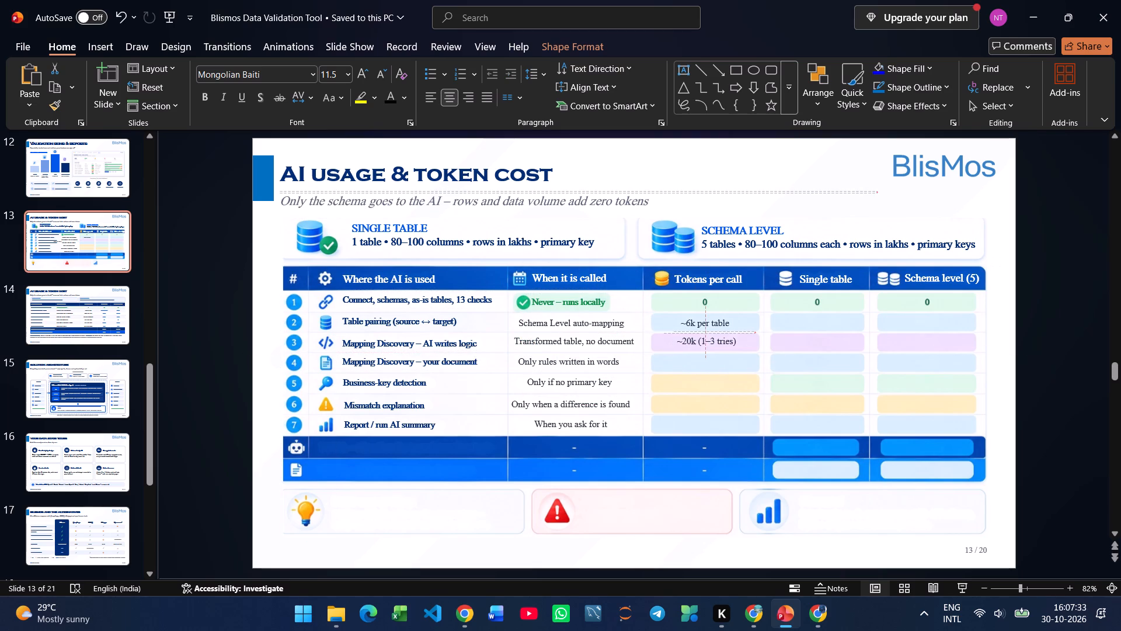
{"action": "left_click_drag", "start_coordinate": [723, 350], "coordinate": [720, 351]}
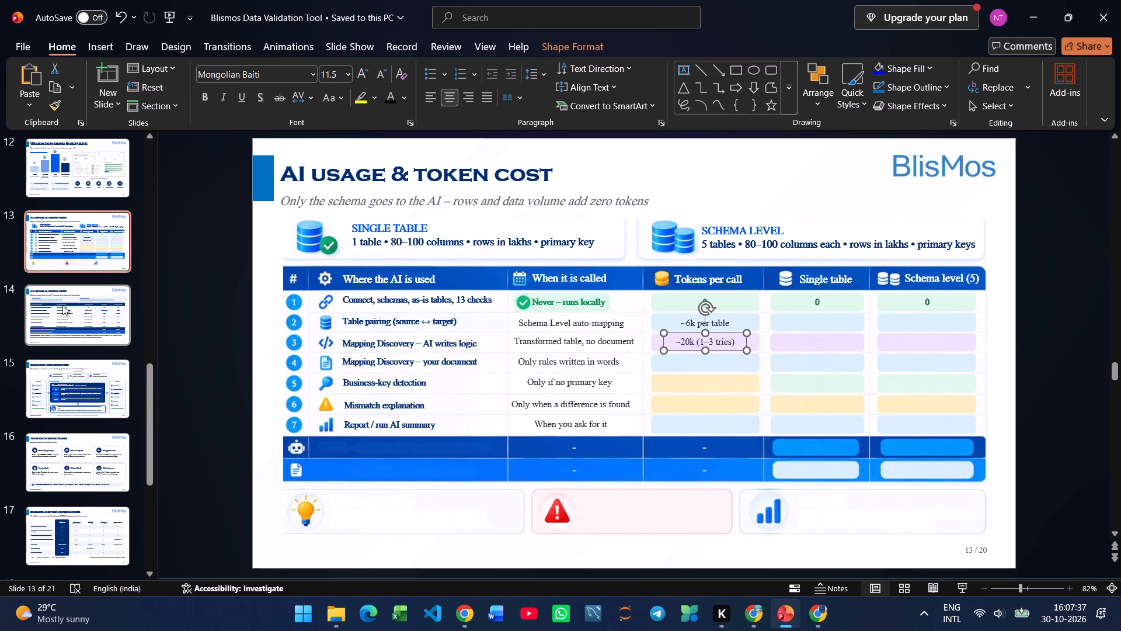
Copy "0–2k per document" from slide 14's table to slide 13, narrow its box and place it in row 4 under "Tokens per call".
{"action": "left_click", "coordinate": [62, 305]}
{"action": "left_click_drag", "start_coordinate": [751, 364], "coordinate": [684, 365]}
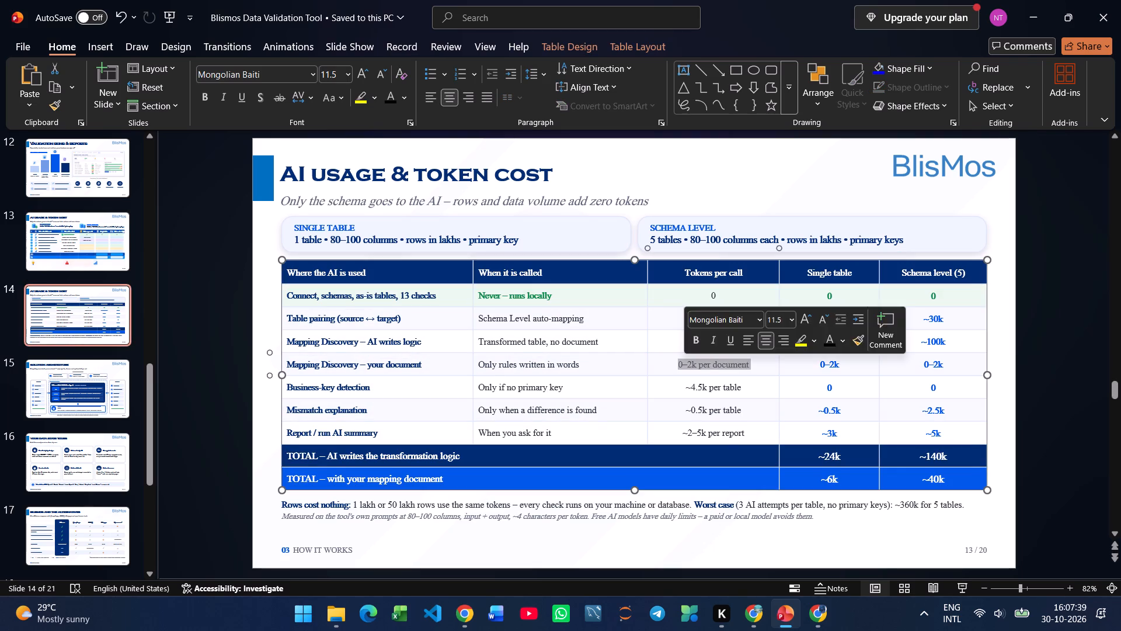
{"action": "key", "text": "ctrl+c"}
{"action": "left_click", "coordinate": [44, 238]}
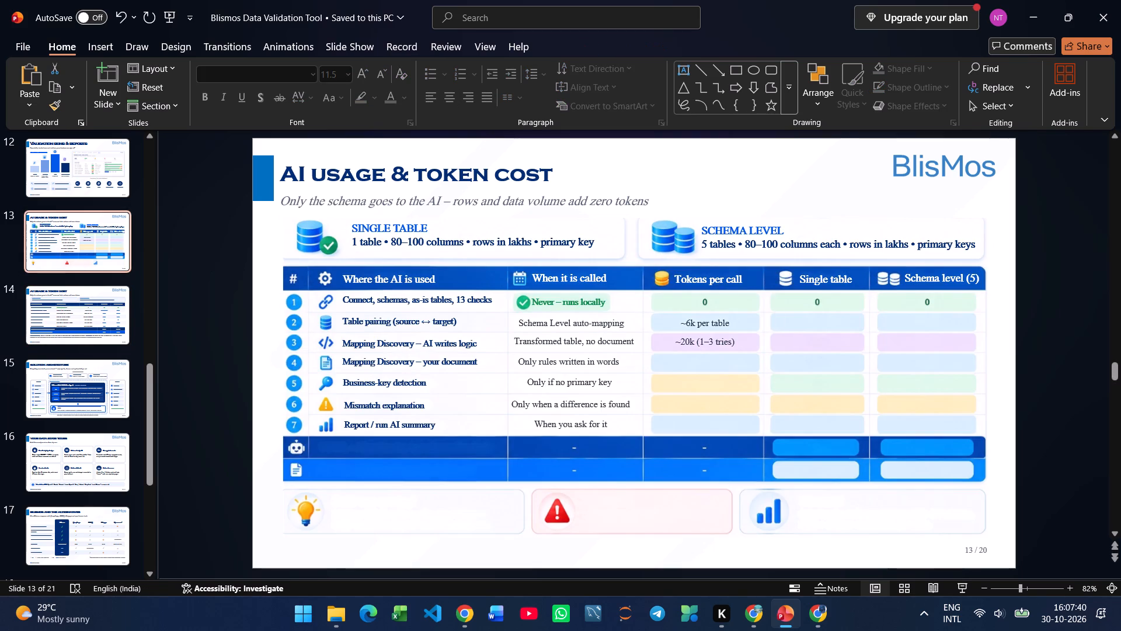
{"action": "key", "text": "ctrl+v"}
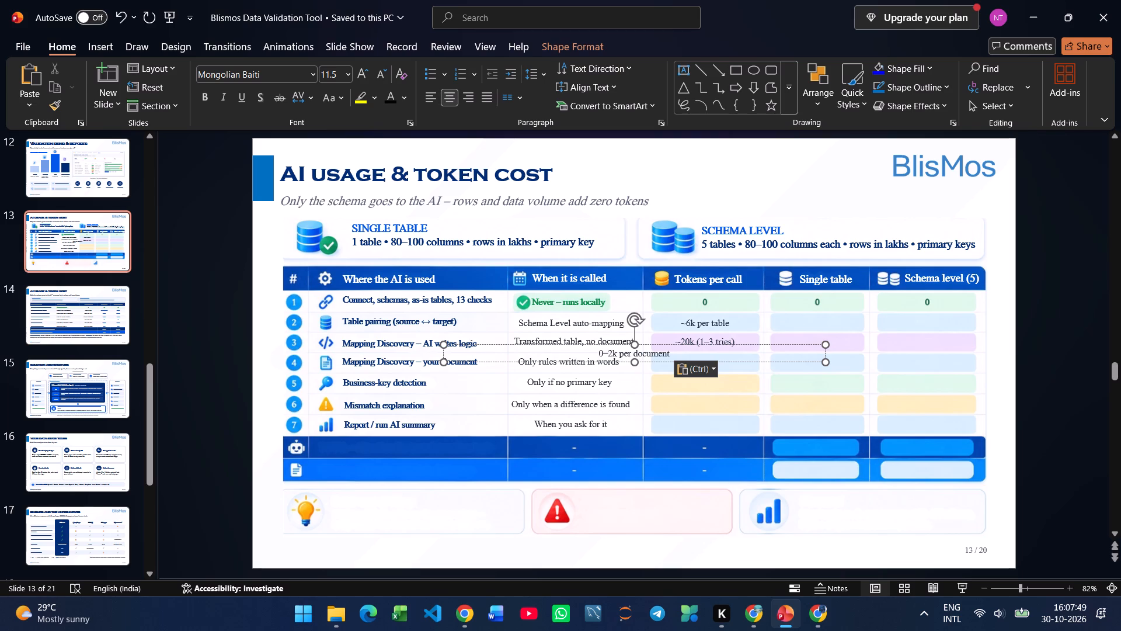
{"action": "left_click_drag", "start_coordinate": [826, 360], "coordinate": [702, 365]}
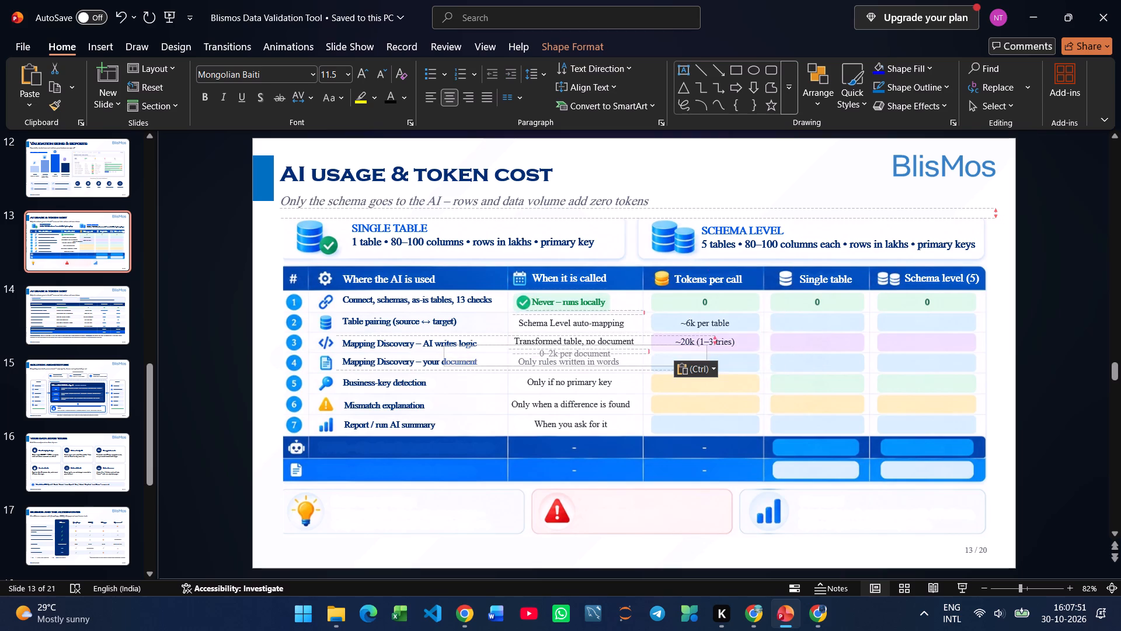
{"action": "left_click_drag", "start_coordinate": [702, 365], "coordinate": [538, 362]}
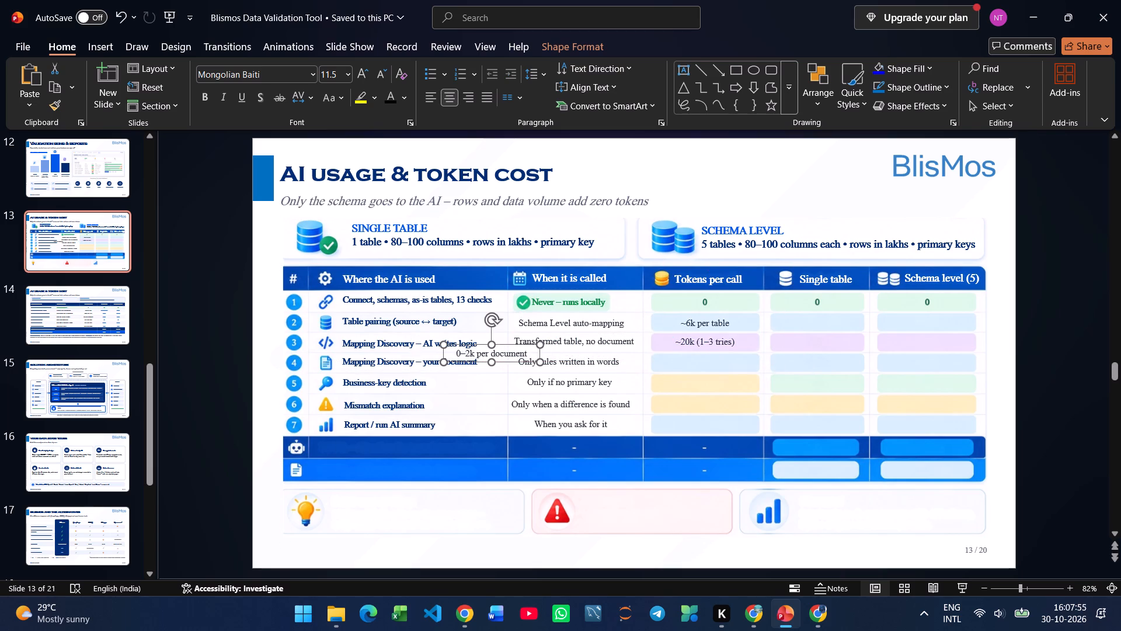
{"action": "left_click_drag", "start_coordinate": [504, 361], "coordinate": [716, 372]}
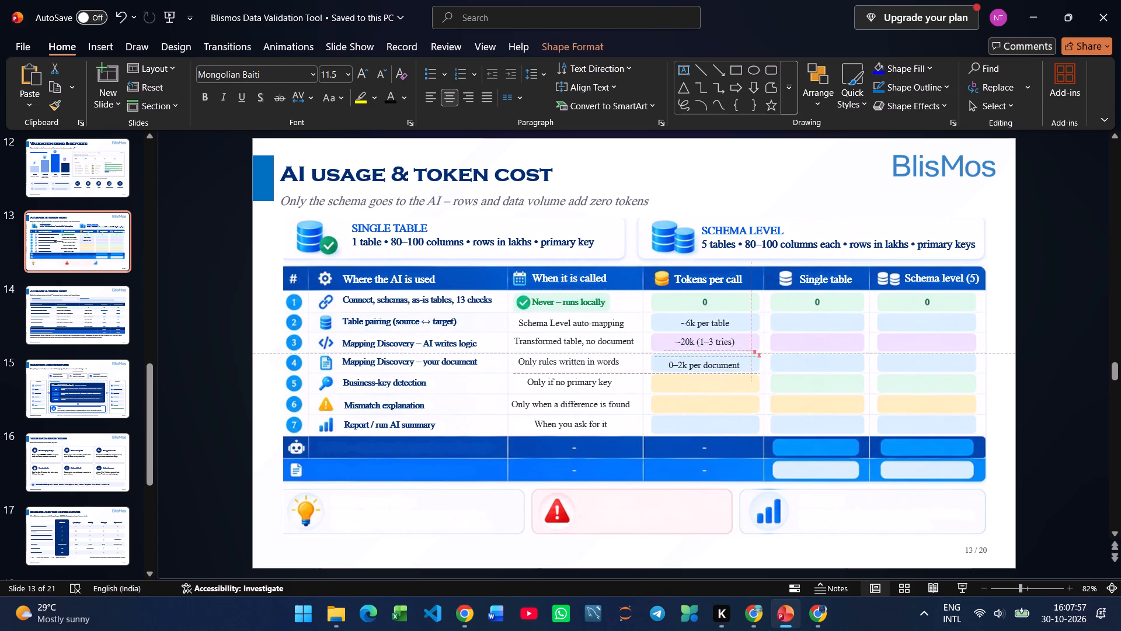
{"action": "left_click_drag", "start_coordinate": [716, 372], "coordinate": [718, 370]}
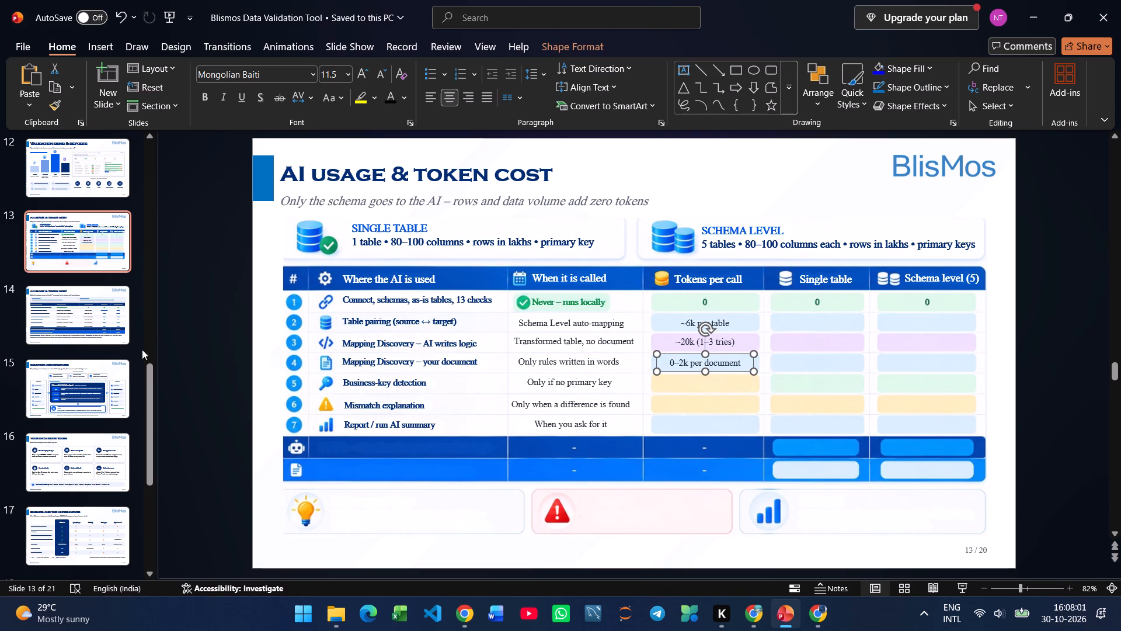
Copy "~4.5k per table" from slide 14's table to slide 13, narrow its box and place it in row 5 under "Tokens per call".
{"action": "left_click", "coordinate": [84, 298]}
{"action": "left_click_drag", "start_coordinate": [750, 385], "coordinate": [683, 389]}
{"action": "key", "text": "ctrl+c"}
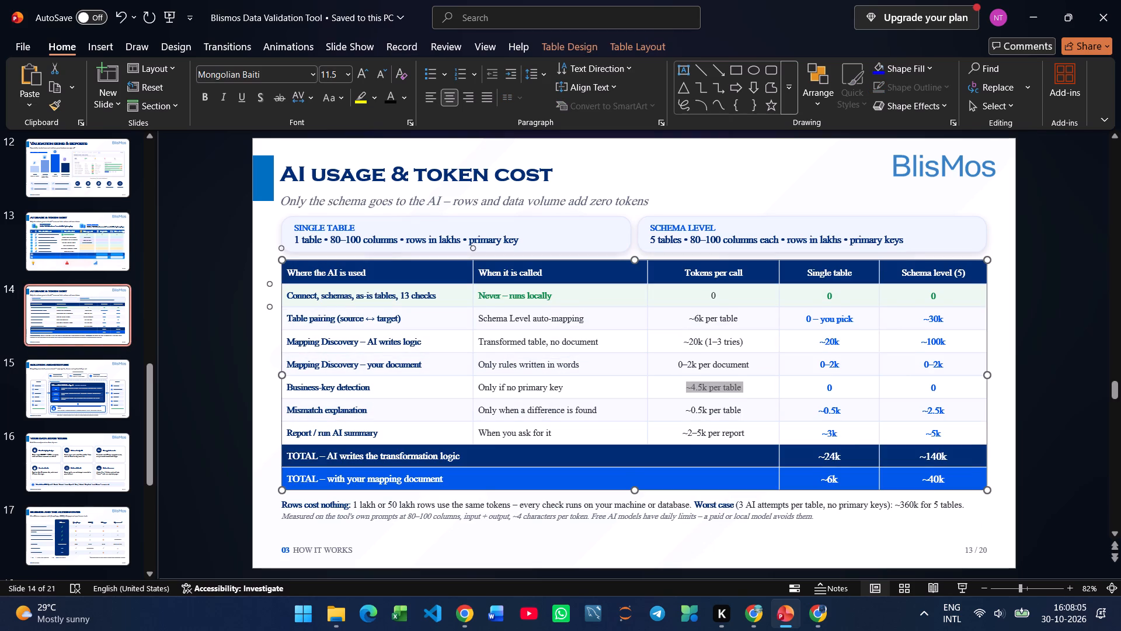
{"action": "left_click", "coordinate": [69, 237]}
{"action": "key", "text": "ctrl+v"}
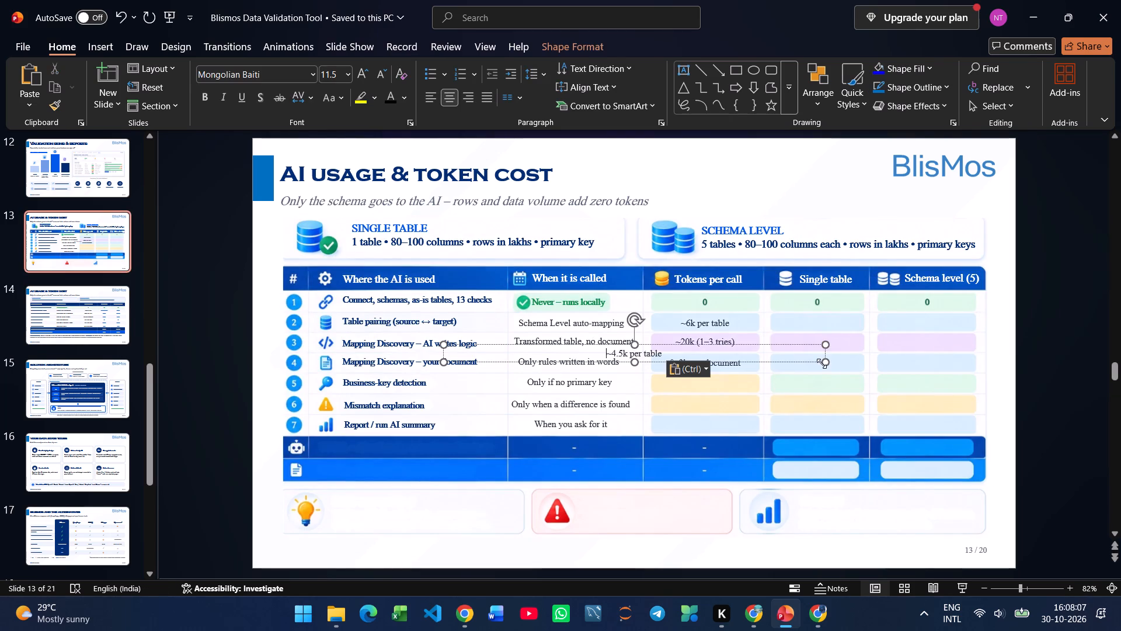
{"action": "left_click_drag", "start_coordinate": [824, 363], "coordinate": [518, 358]}
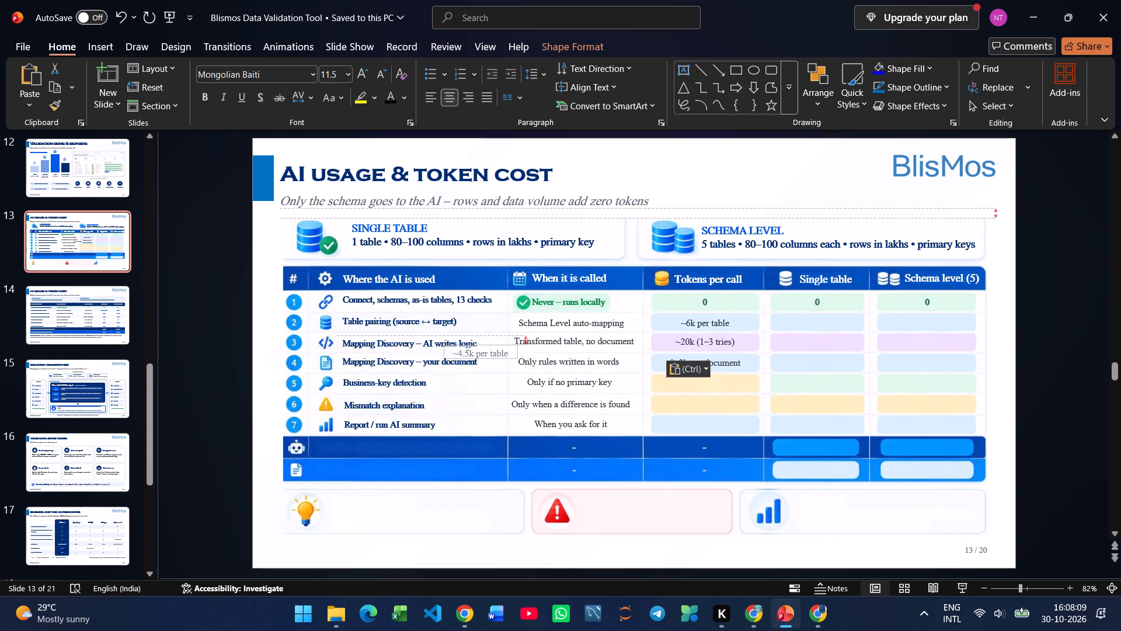
{"action": "left_click_drag", "start_coordinate": [518, 358], "coordinate": [517, 358]}
{"action": "left_click_drag", "start_coordinate": [499, 361], "coordinate": [723, 390]}
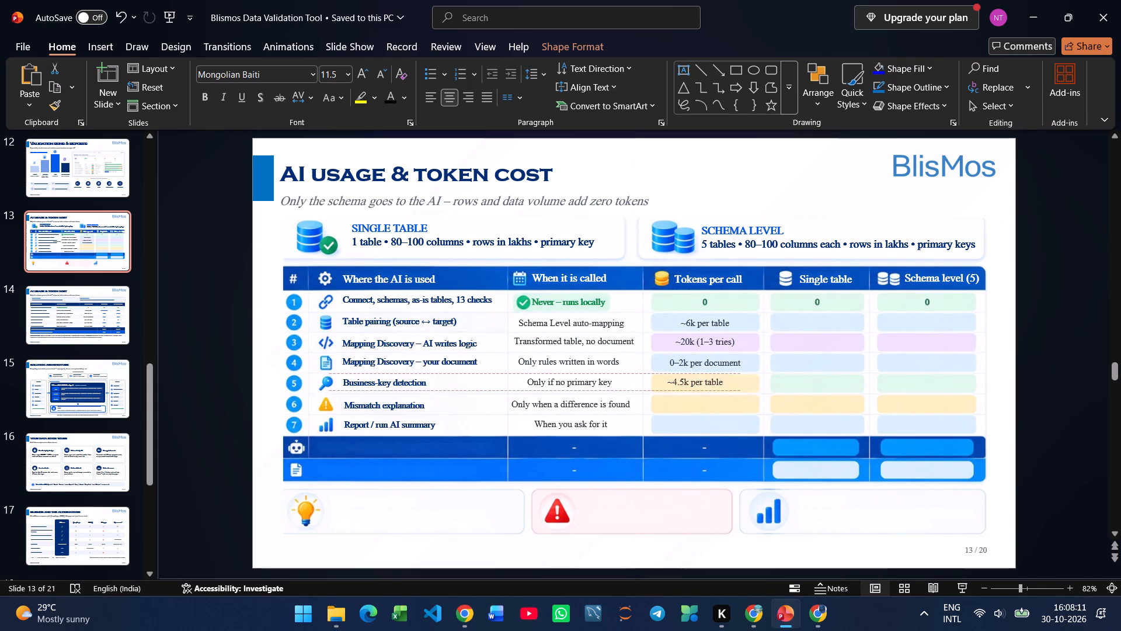
{"action": "left_click_drag", "start_coordinate": [723, 390], "coordinate": [725, 389]}
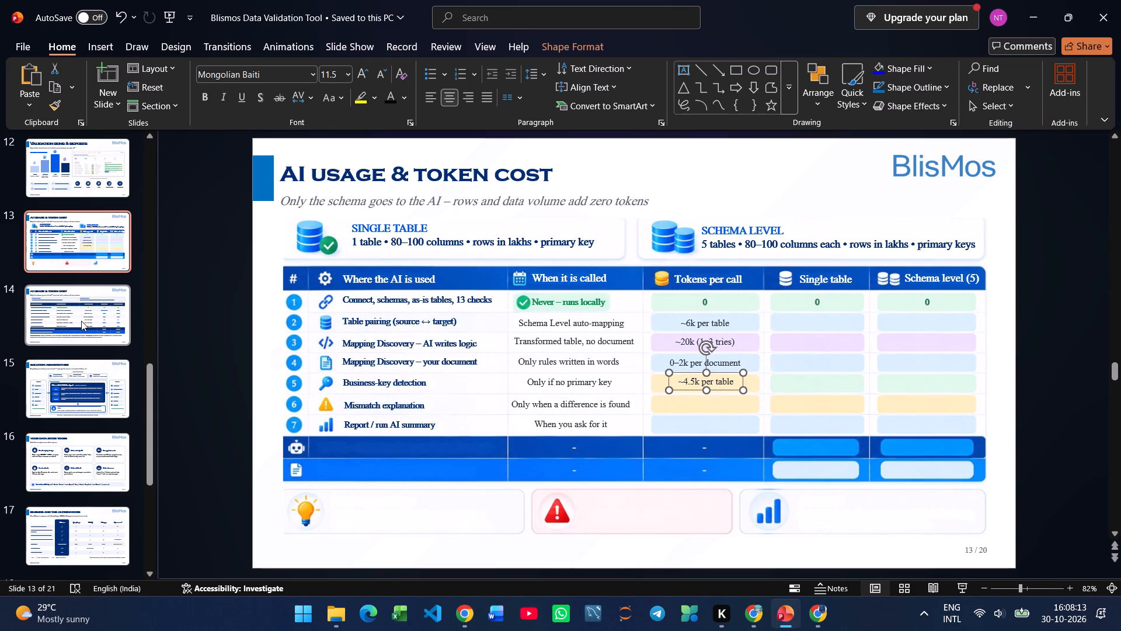
Copy "~0.5k per table" from the "Mismatch explanation" row of slide 14's table.
{"action": "left_click", "coordinate": [81, 321]}
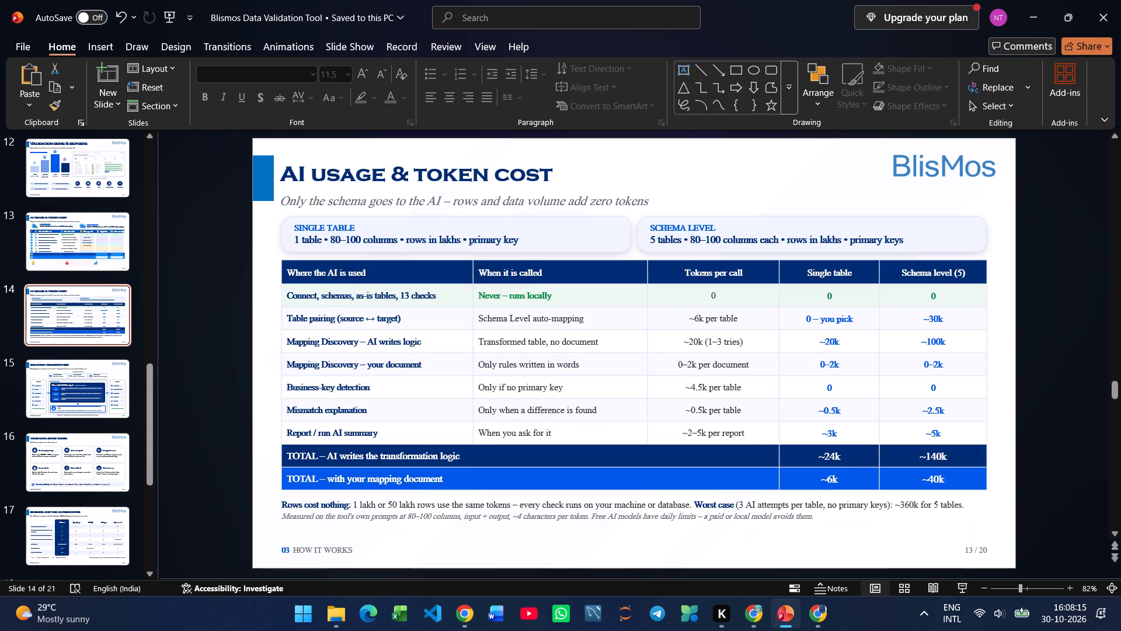
{"action": "left_click", "coordinate": [66, 242]}
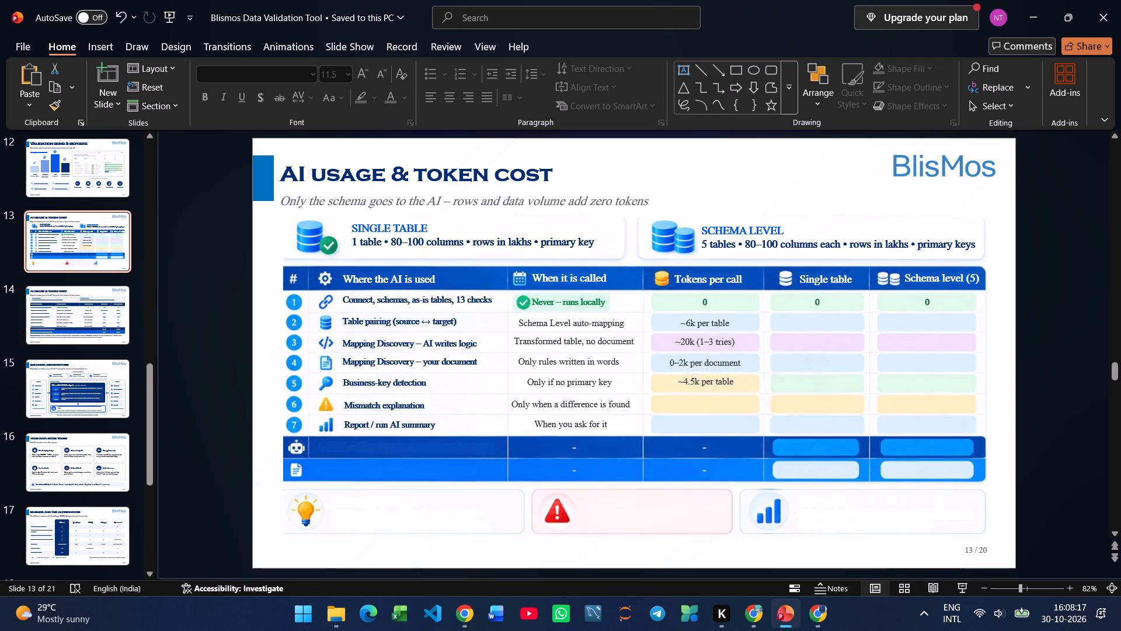
{"action": "left_click", "coordinate": [82, 334]}
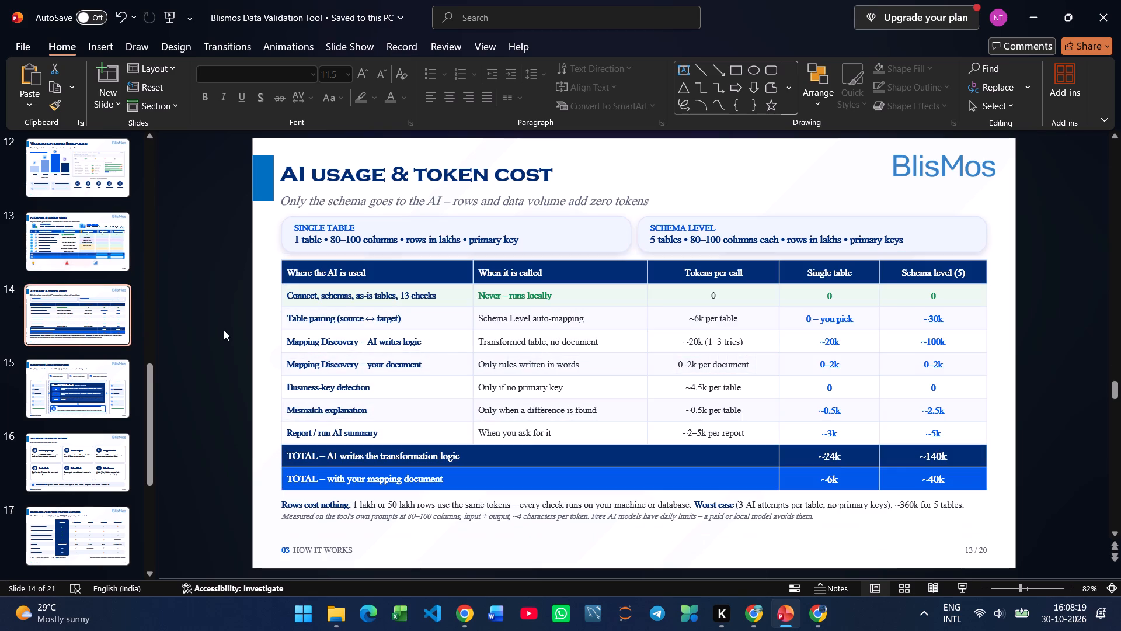
{"action": "left_click_drag", "start_coordinate": [749, 411], "coordinate": [691, 411]}
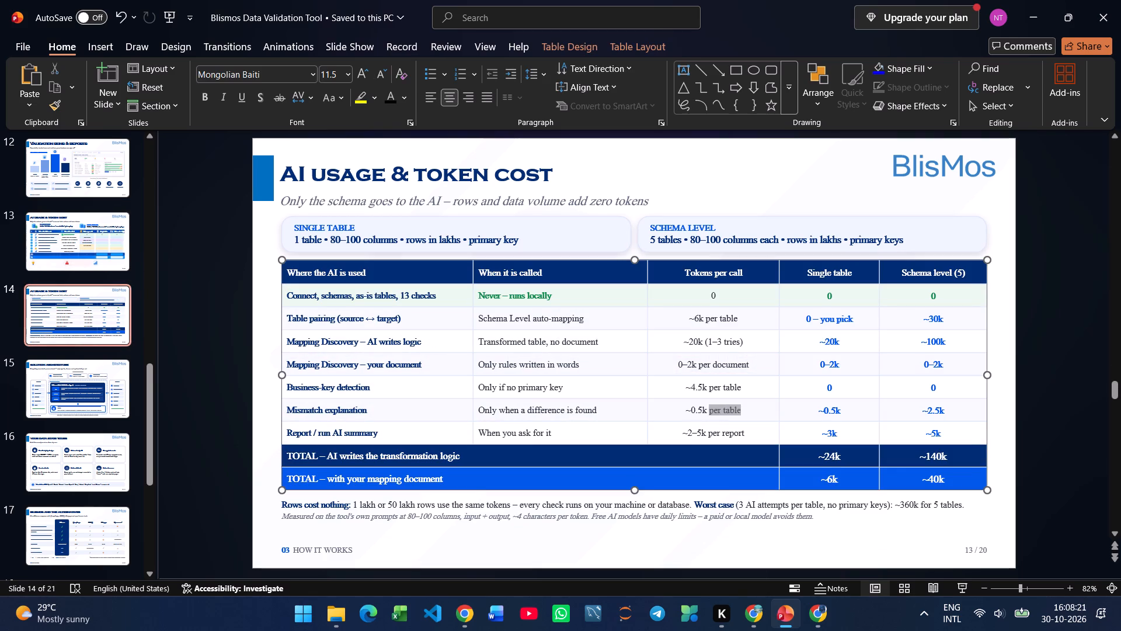
{"action": "left_click_drag", "start_coordinate": [691, 411], "coordinate": [680, 411]}
{"action": "key", "text": "ctrl+c"}
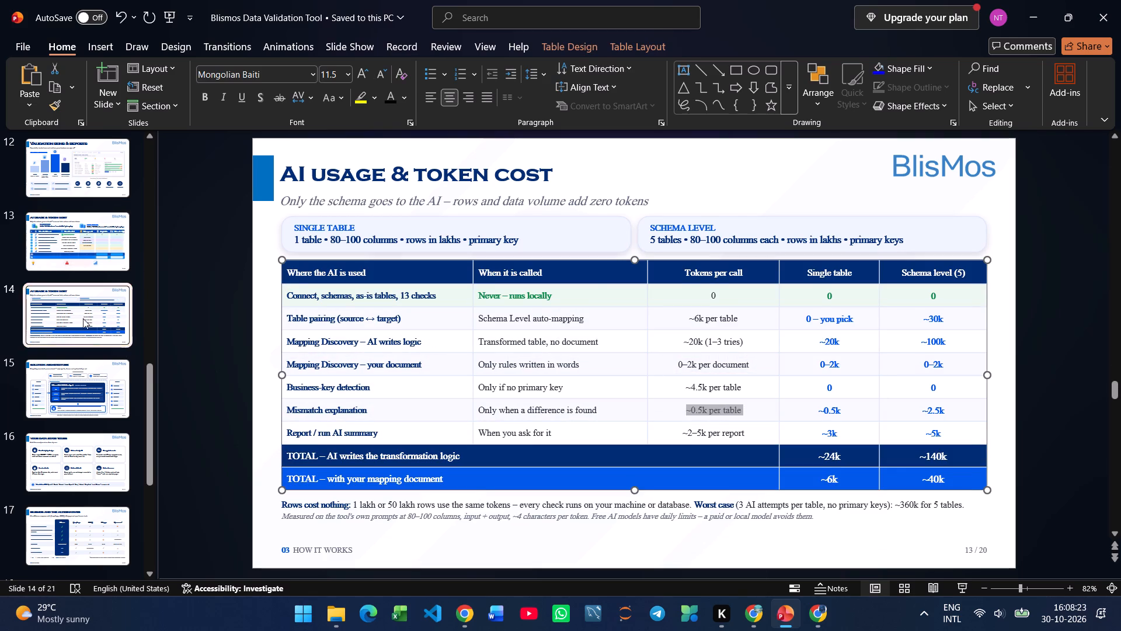
Nudge the "~4.5k per table" text box slightly down within row 5 on slide 13.
{"action": "left_click", "coordinate": [82, 241]}
{"action": "left_click", "coordinate": [696, 384]}
{"action": "left_click", "coordinate": [698, 390]}
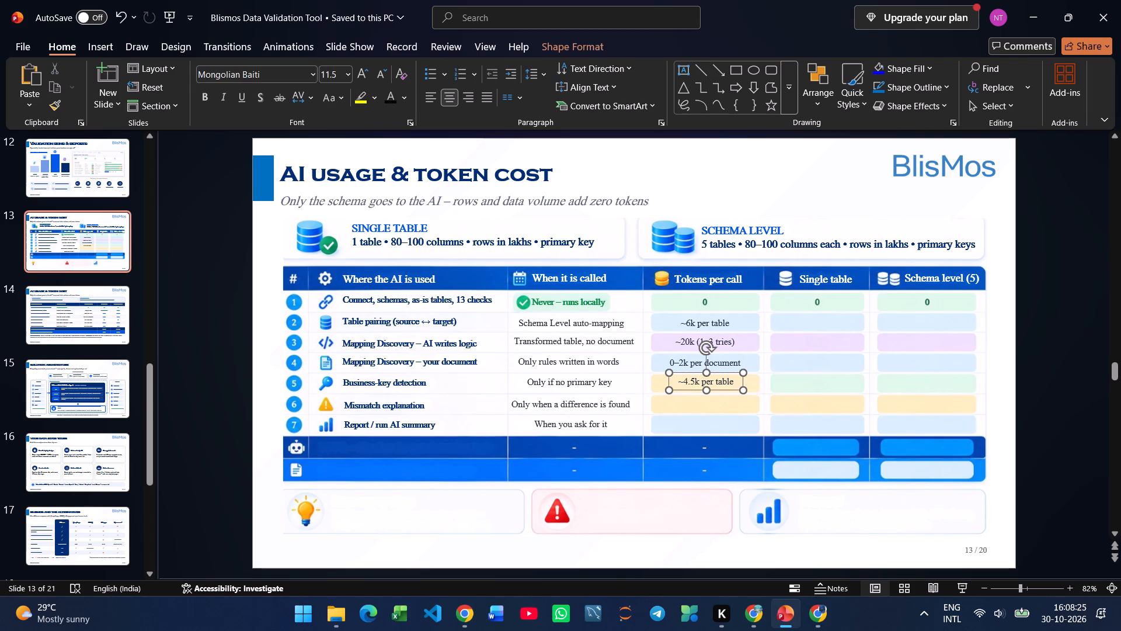
{"action": "key", "text": "Down"}
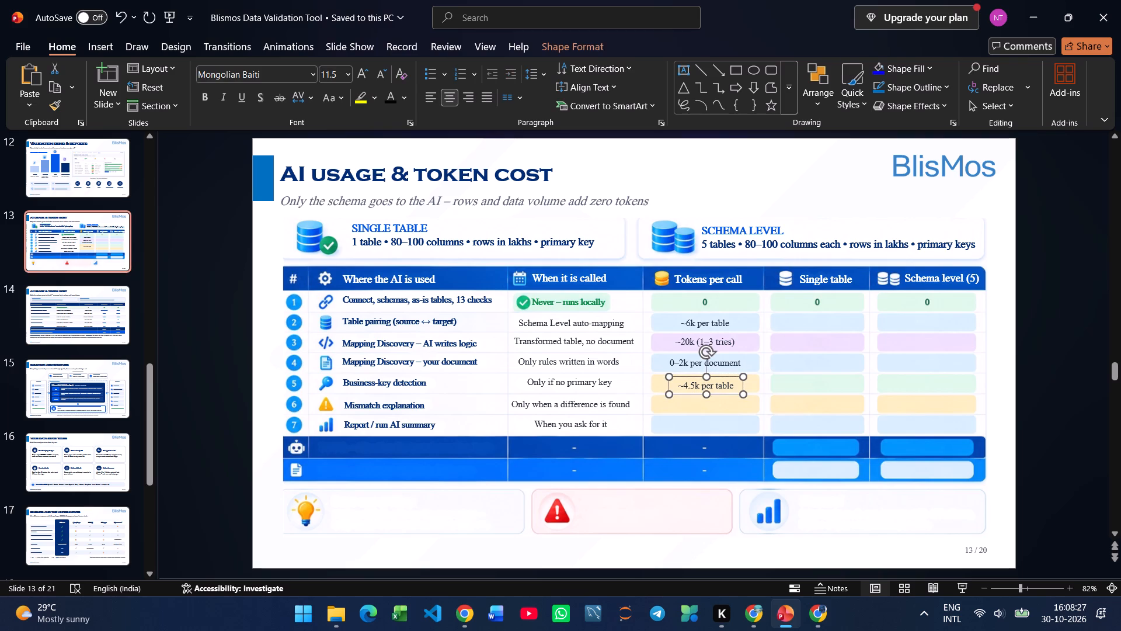
Paste the copied "~0.5k per table" onto slide 13, narrow its box and place it in row 6 under "Tokens per call".
{"action": "left_click", "coordinate": [692, 400]}
{"action": "key", "text": "ctrl+v"}
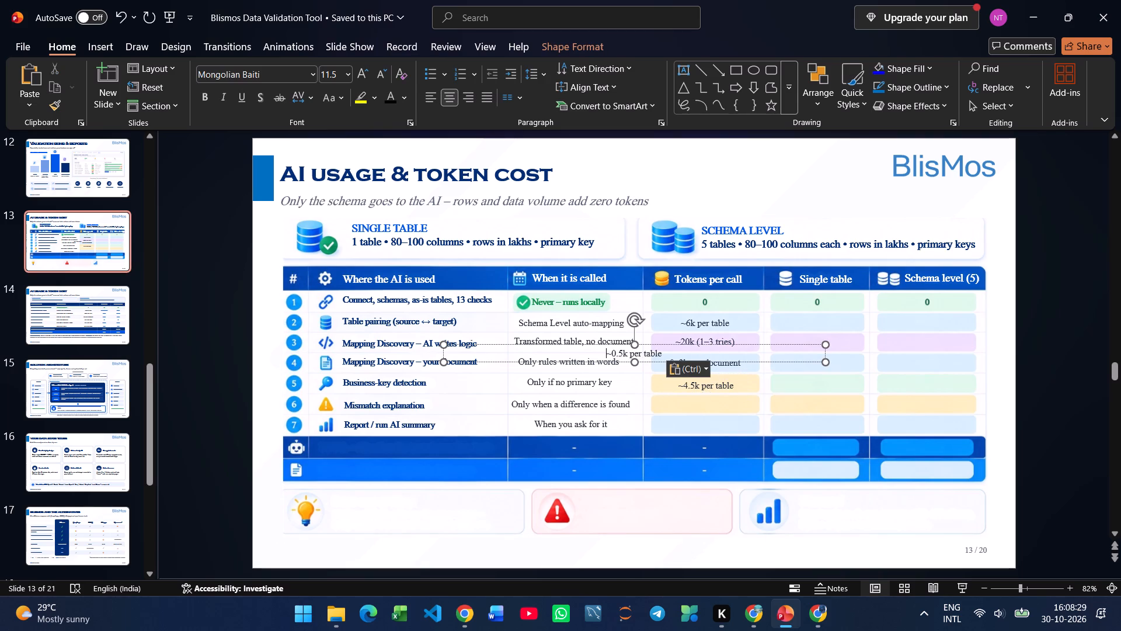
{"action": "left_click_drag", "start_coordinate": [826, 362], "coordinate": [546, 365]}
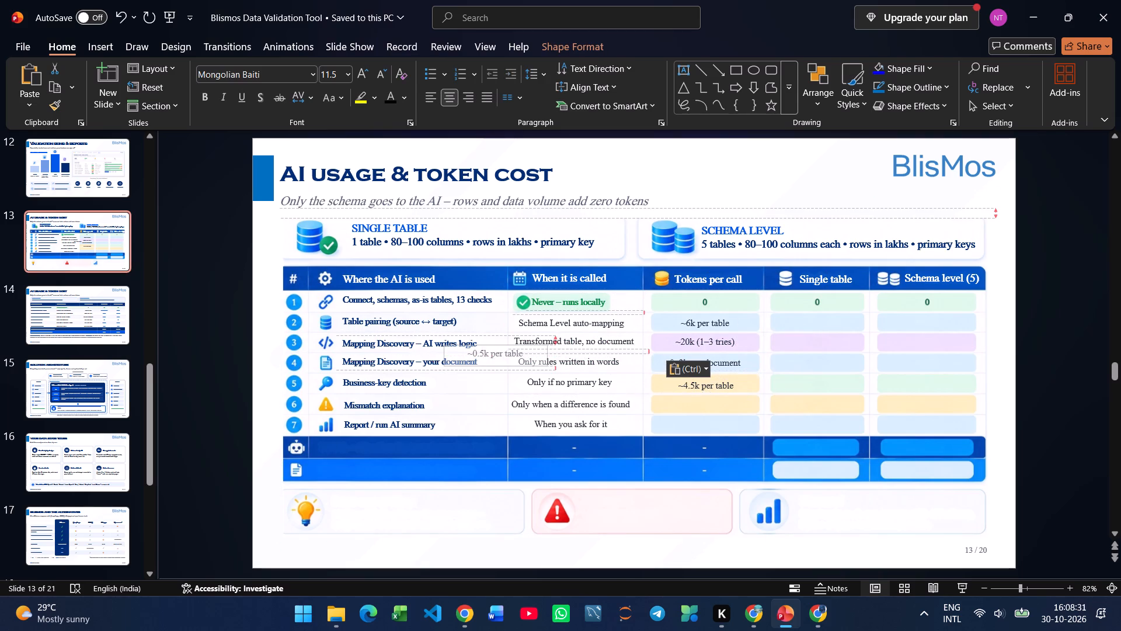
{"action": "left_click_drag", "start_coordinate": [546, 365], "coordinate": [520, 362]}
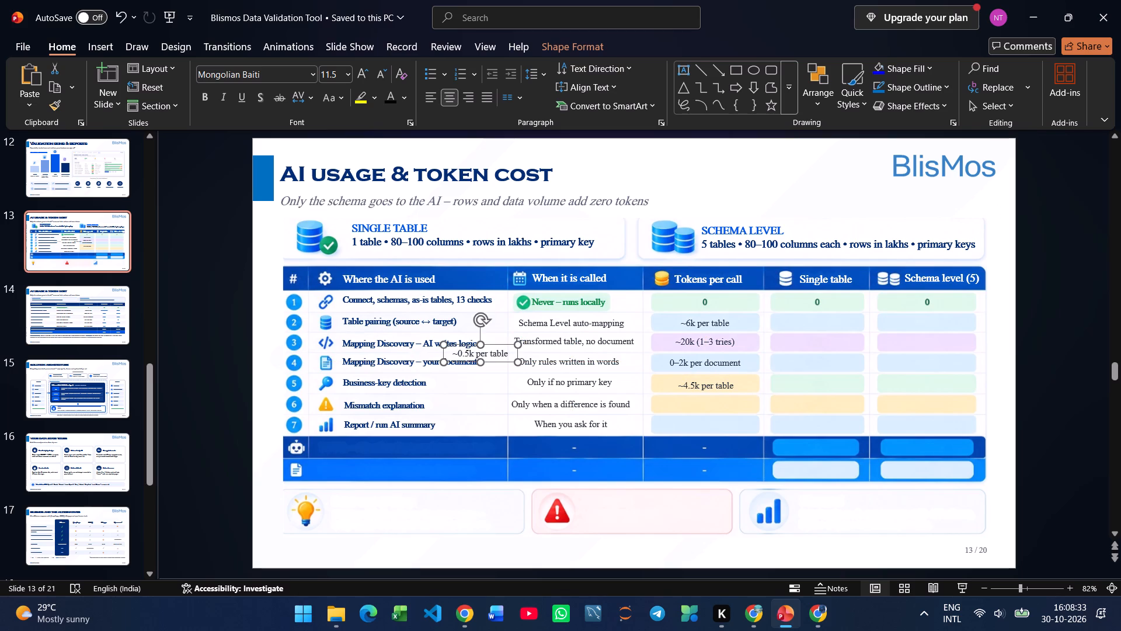
{"action": "left_click_drag", "start_coordinate": [501, 360], "coordinate": [491, 373]}
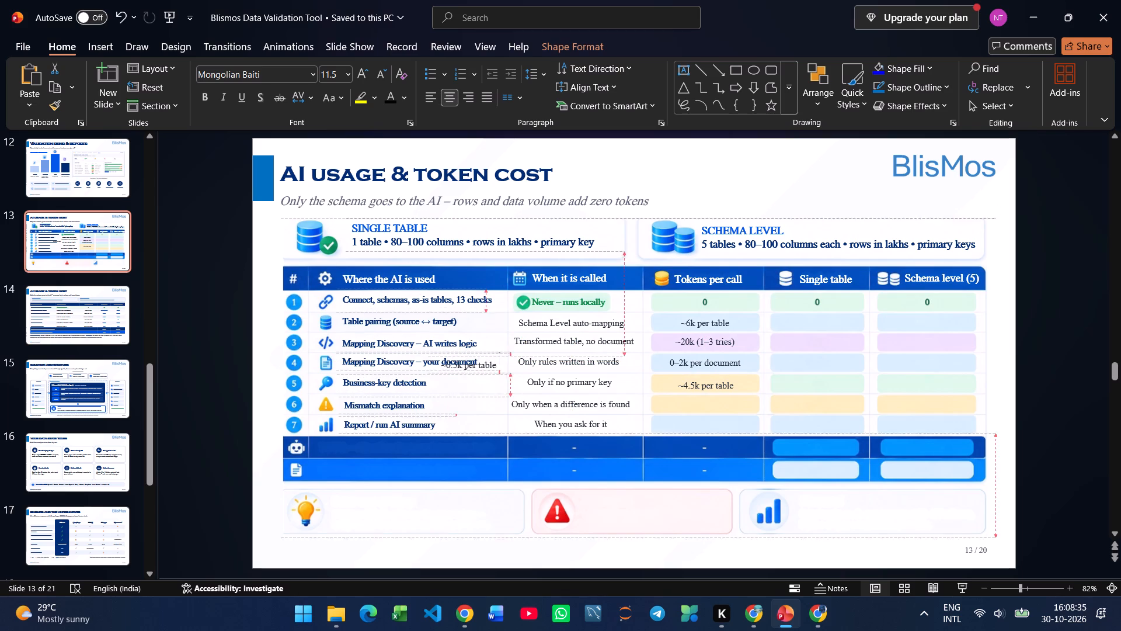
{"action": "left_click_drag", "start_coordinate": [491, 373], "coordinate": [566, 394]}
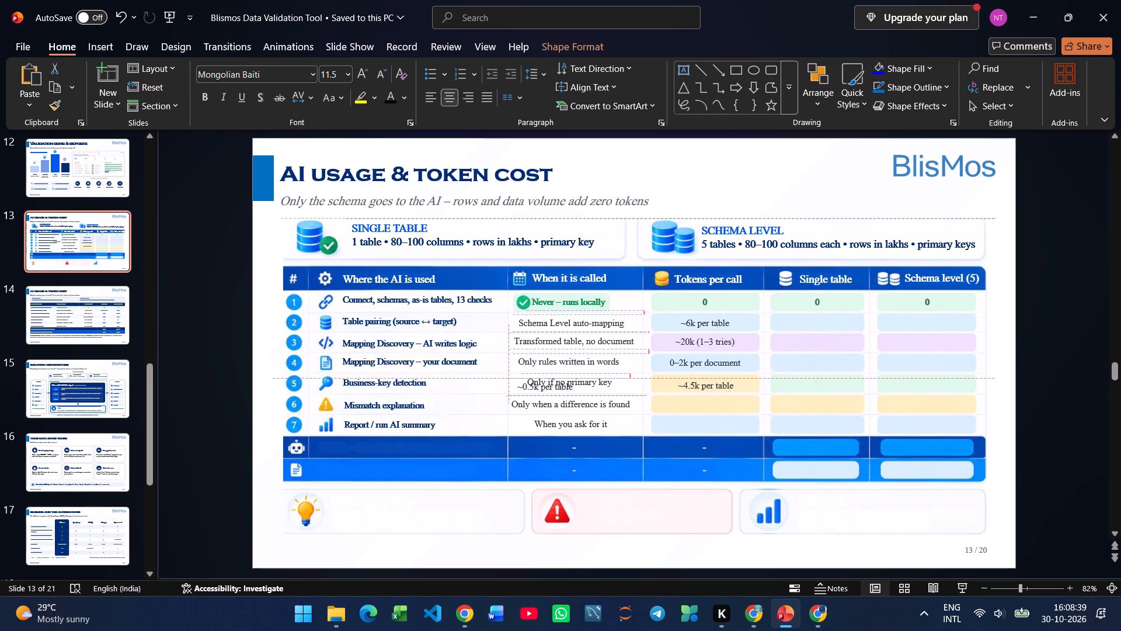
{"action": "left_click_drag", "start_coordinate": [566, 394], "coordinate": [727, 411]}
Nudge the "~4.5k per table" text box slightly up within row 5 under "Tokens per call".
{"action": "left_click", "coordinate": [681, 384]}
{"action": "left_click", "coordinate": [689, 393]}
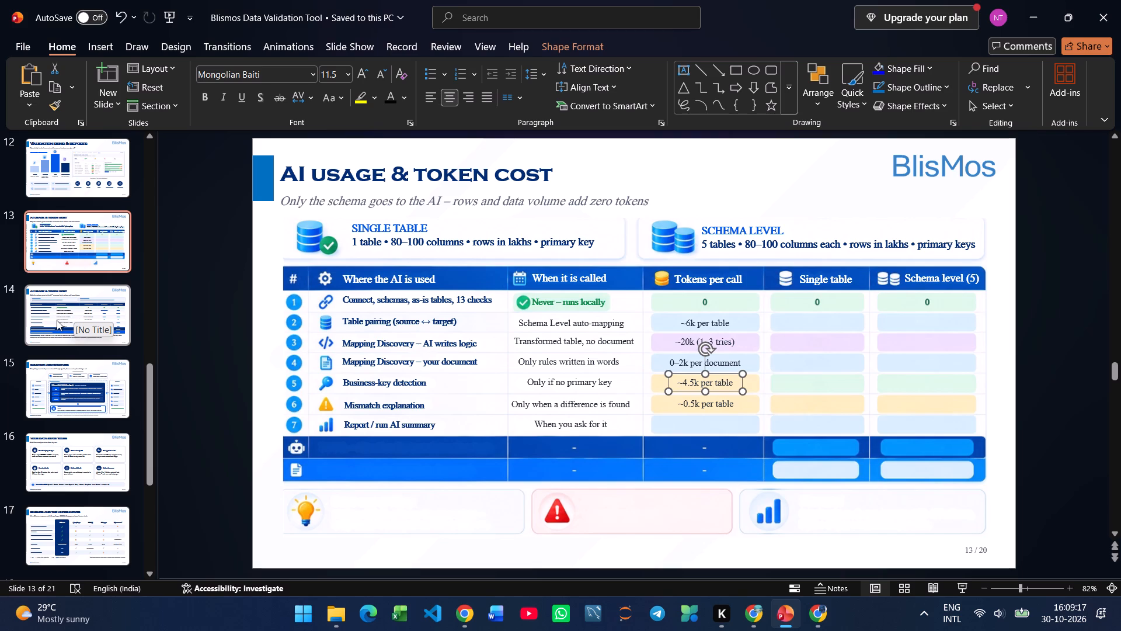
Copy "~2–5k per report" from slide 14's table to slide 13, narrow its box and place it in row 7 under "Tokens per call".
{"action": "left_click", "coordinate": [53, 320]}
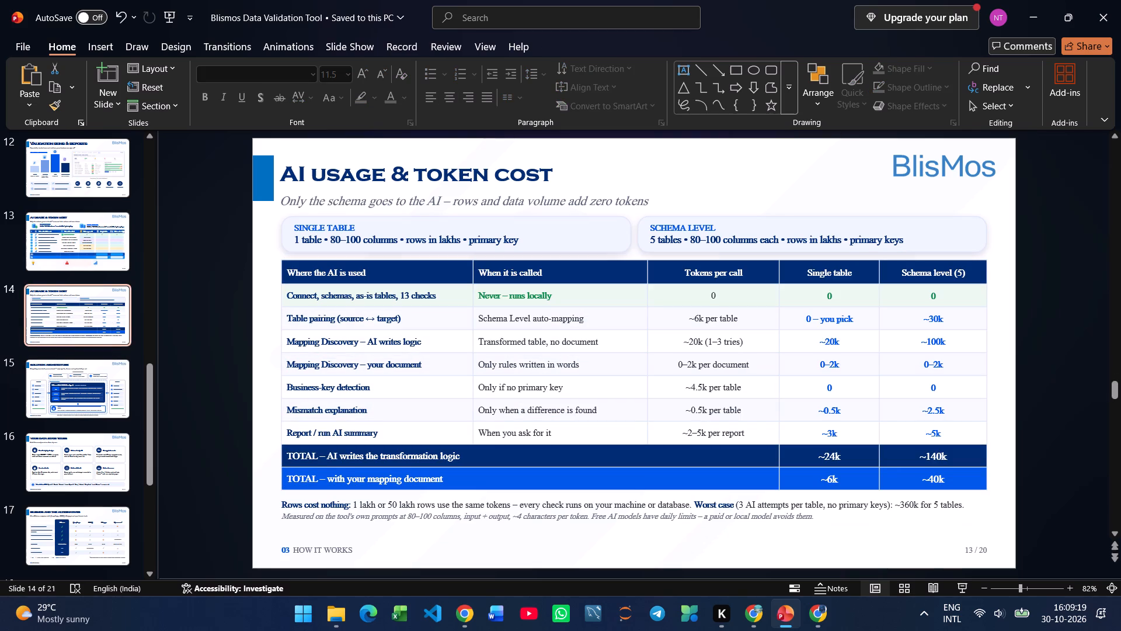
{"action": "left_click_drag", "start_coordinate": [748, 433], "coordinate": [681, 435]}
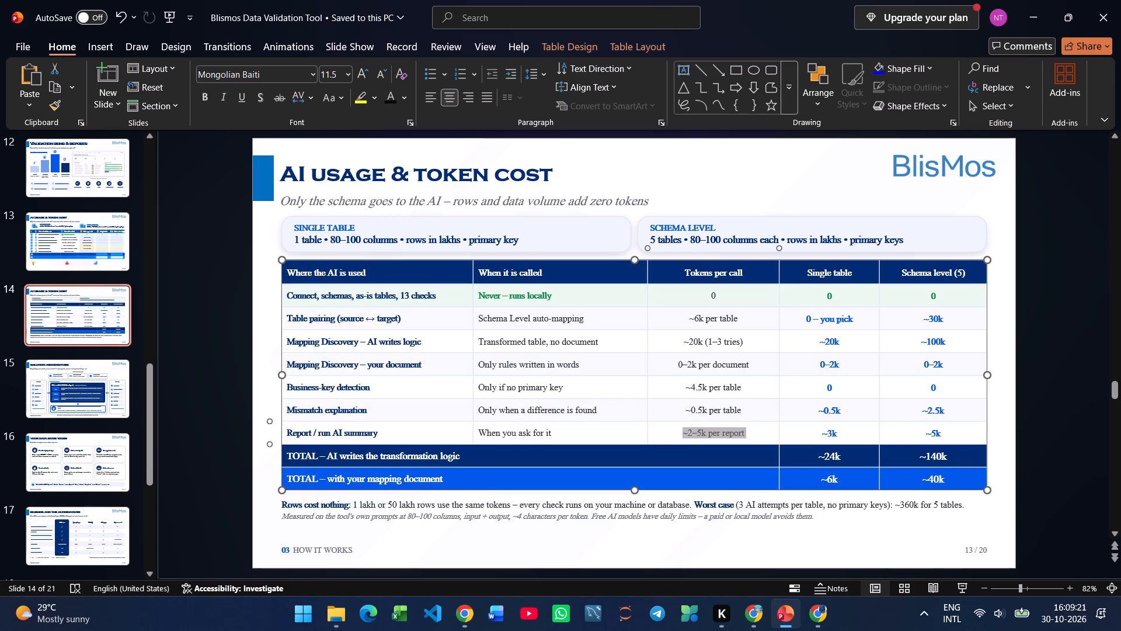
{"action": "key", "text": "ctrl+c"}
{"action": "left_click", "coordinate": [63, 216]}
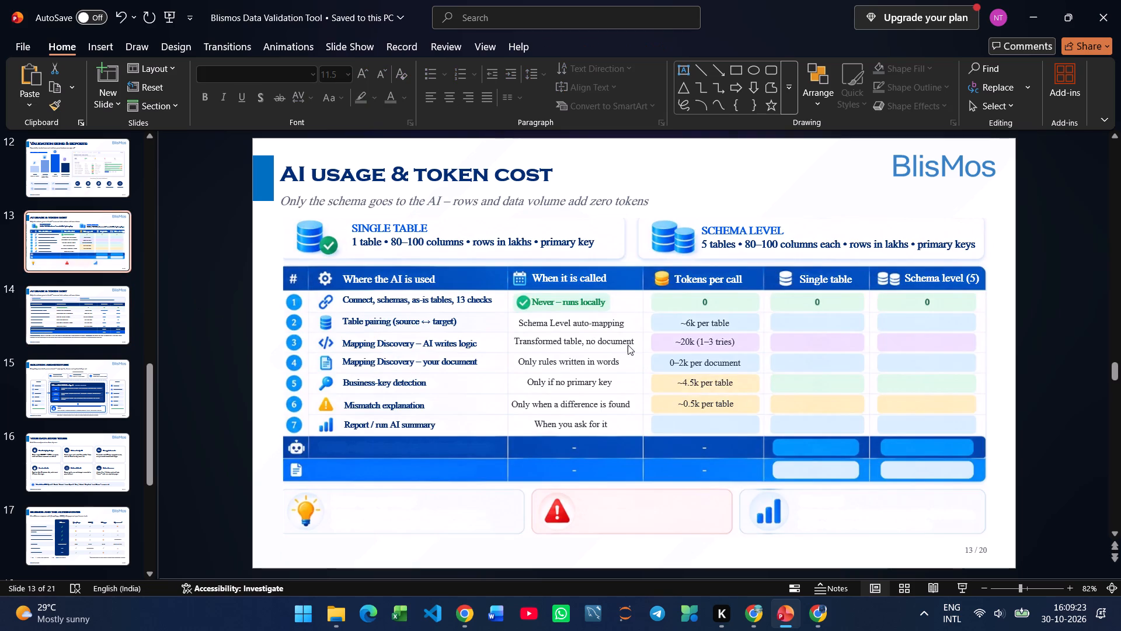
{"action": "key", "text": "ctrl+v"}
{"action": "left_click_drag", "start_coordinate": [826, 362], "coordinate": [778, 365]}
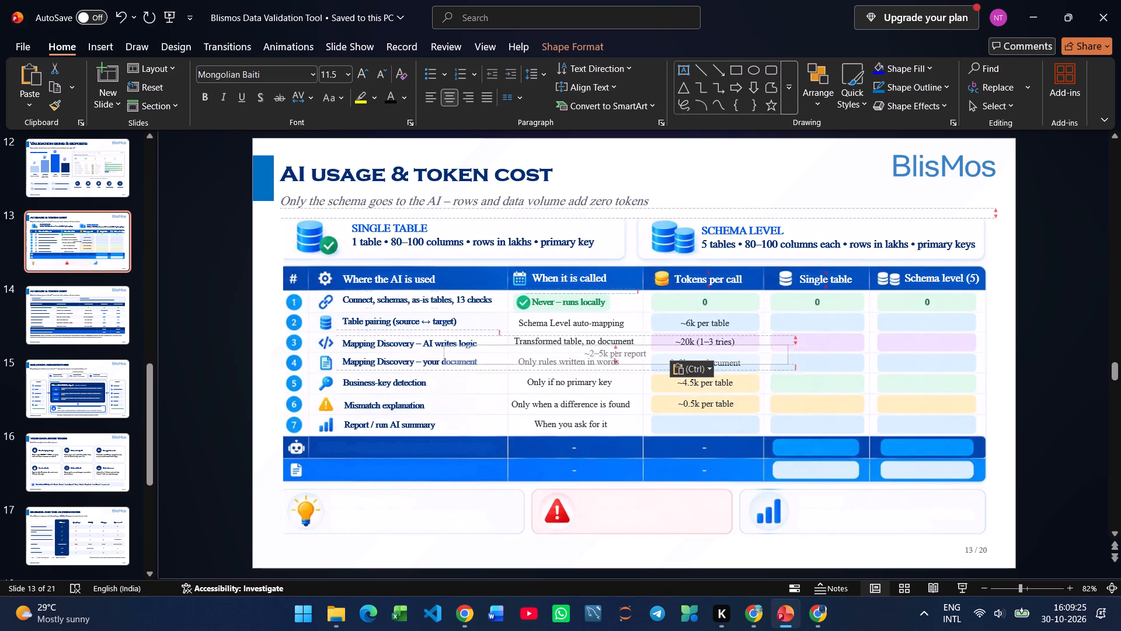
{"action": "left_click_drag", "start_coordinate": [778, 365], "coordinate": [520, 362]}
{"action": "left_click_drag", "start_coordinate": [499, 359], "coordinate": [717, 430]}
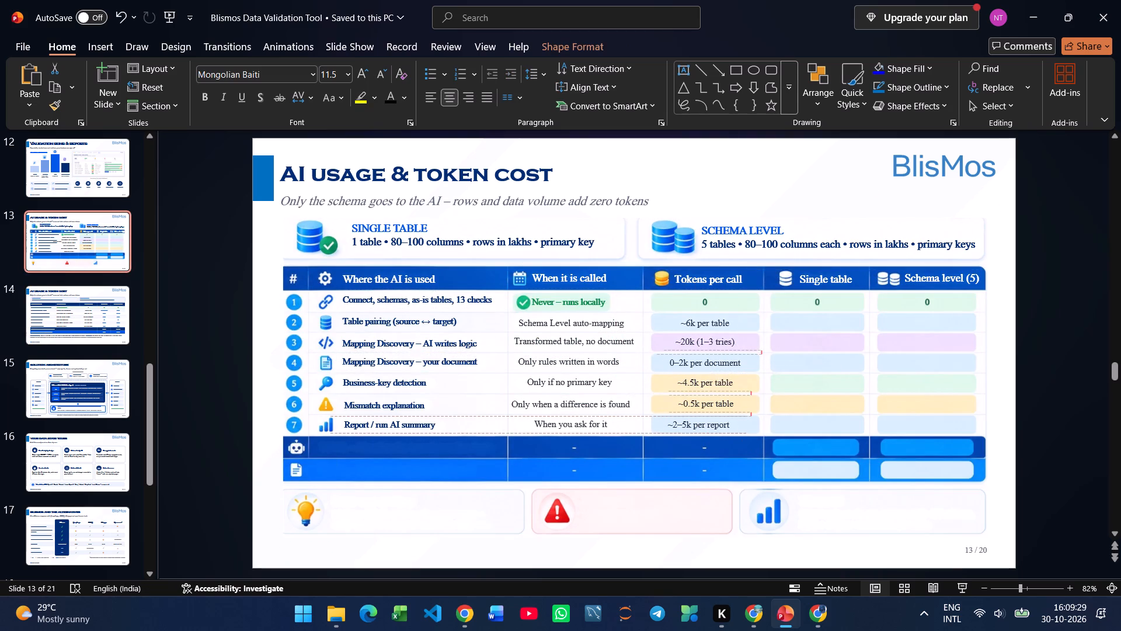
{"action": "left_click_drag", "start_coordinate": [717, 430], "coordinate": [722, 429]}
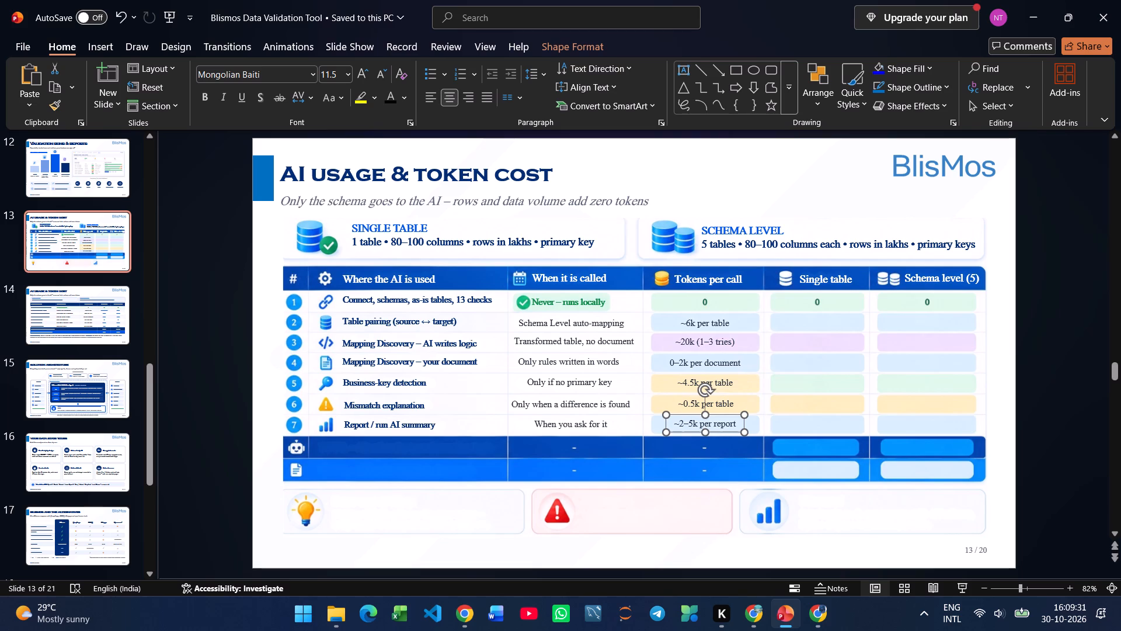
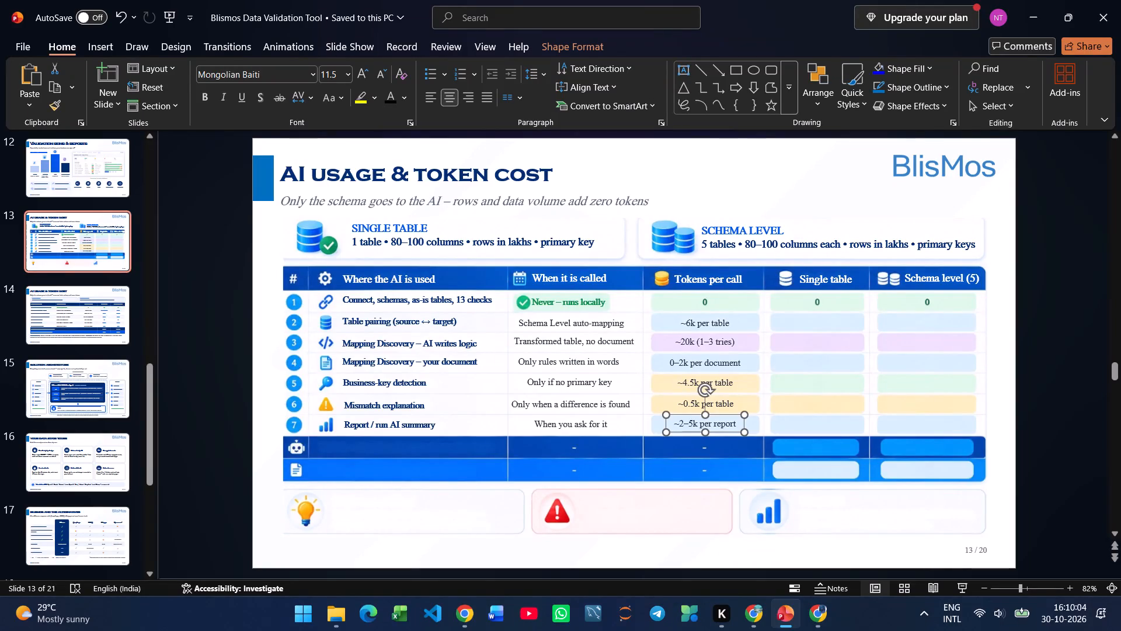
Copy "0 – you pick" from slide 14's table to slide 13, narrow its box and place it in row 2 under "Single table".
{"action": "left_click", "coordinate": [70, 293]}
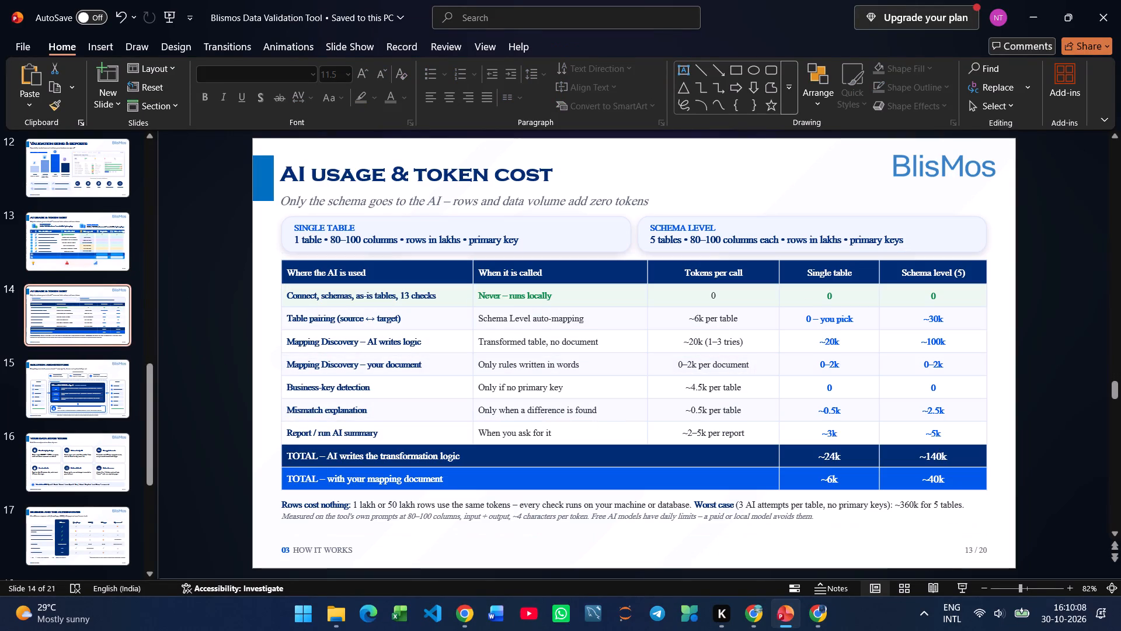
{"action": "left_click_drag", "start_coordinate": [858, 321], "coordinate": [799, 322]}
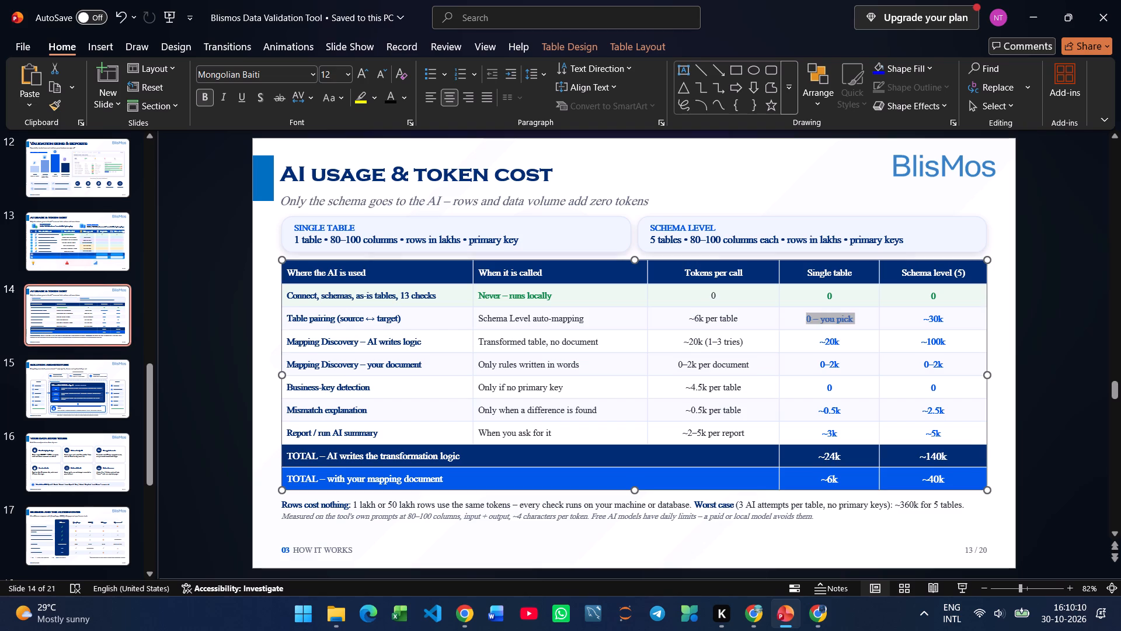
{"action": "left_click_drag", "start_coordinate": [799, 322], "coordinate": [798, 322]}
{"action": "key", "text": "ctrl+c"}
{"action": "left_click", "coordinate": [87, 242]}
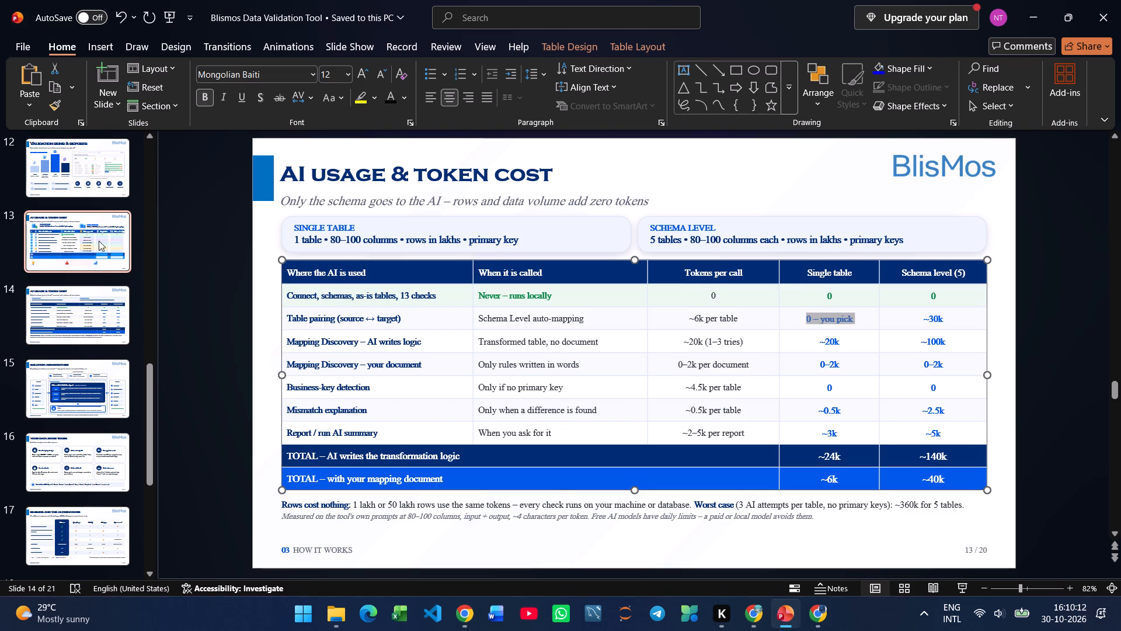
{"action": "key", "text": "ctrl+v"}
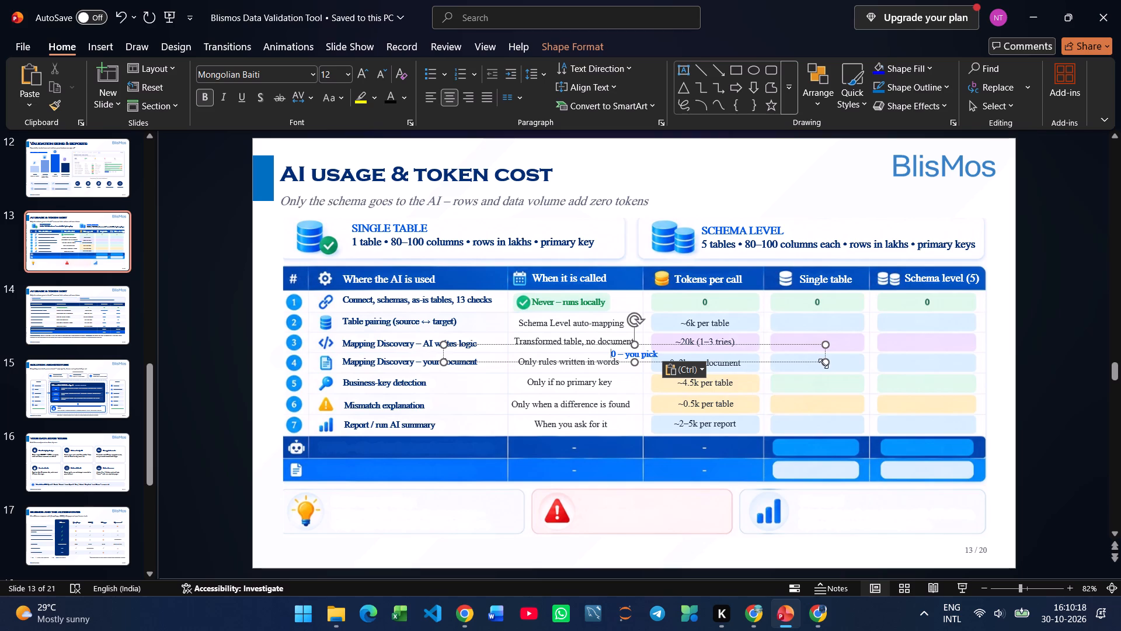
{"action": "left_click_drag", "start_coordinate": [824, 363], "coordinate": [604, 363]}
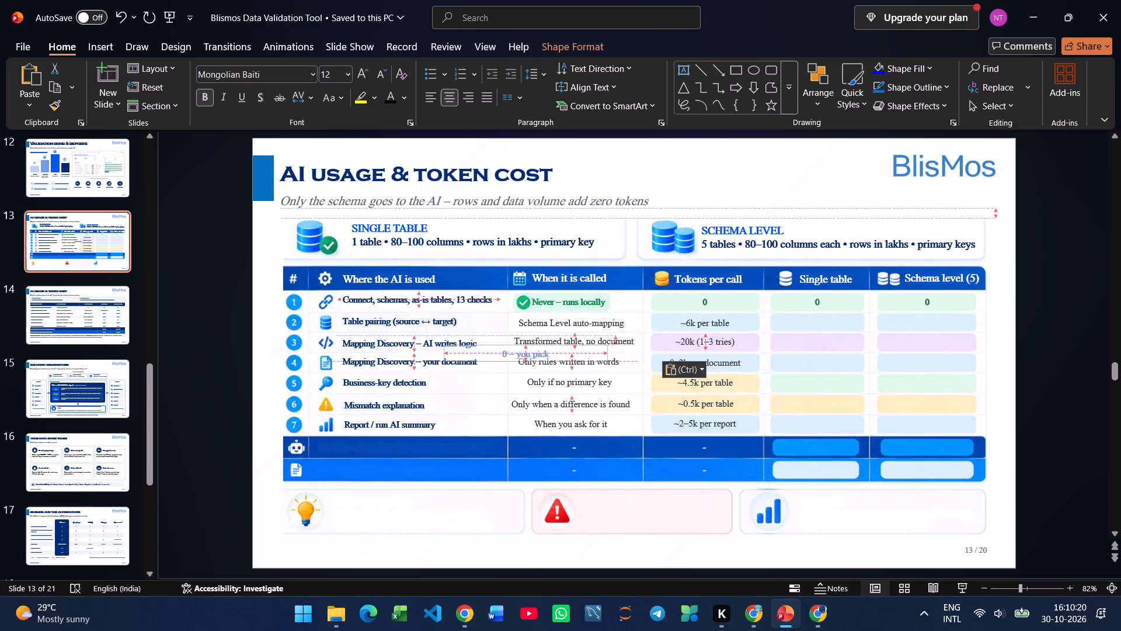
{"action": "left_click_drag", "start_coordinate": [604, 363], "coordinate": [513, 365]}
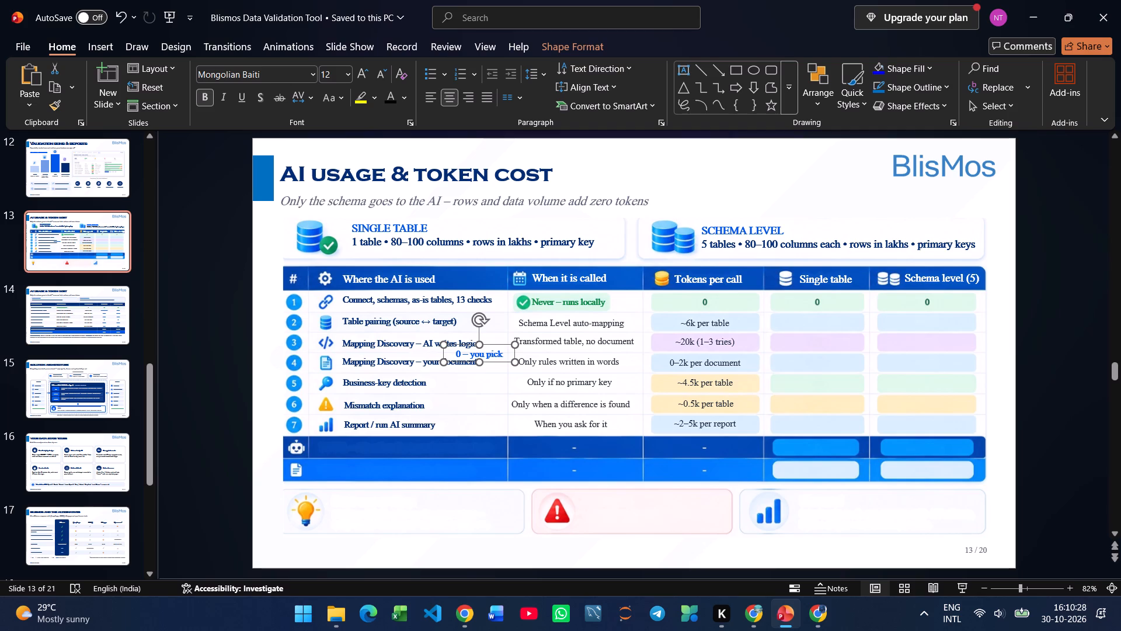
{"action": "left_click_drag", "start_coordinate": [495, 362], "coordinate": [827, 331]}
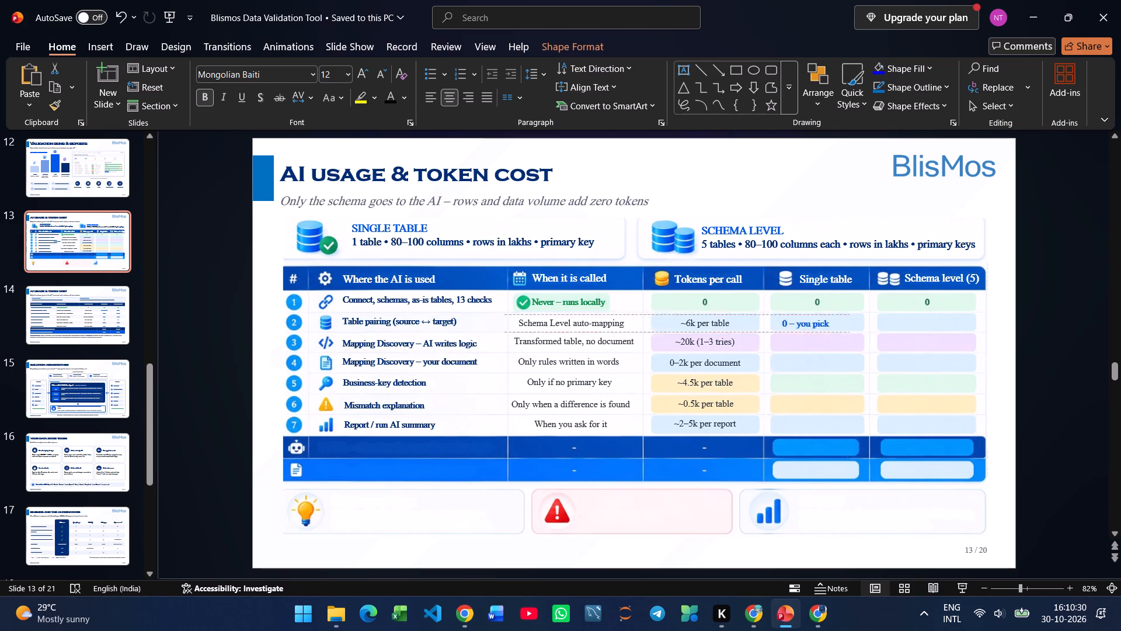
{"action": "left_click_drag", "start_coordinate": [827, 331], "coordinate": [833, 330]}
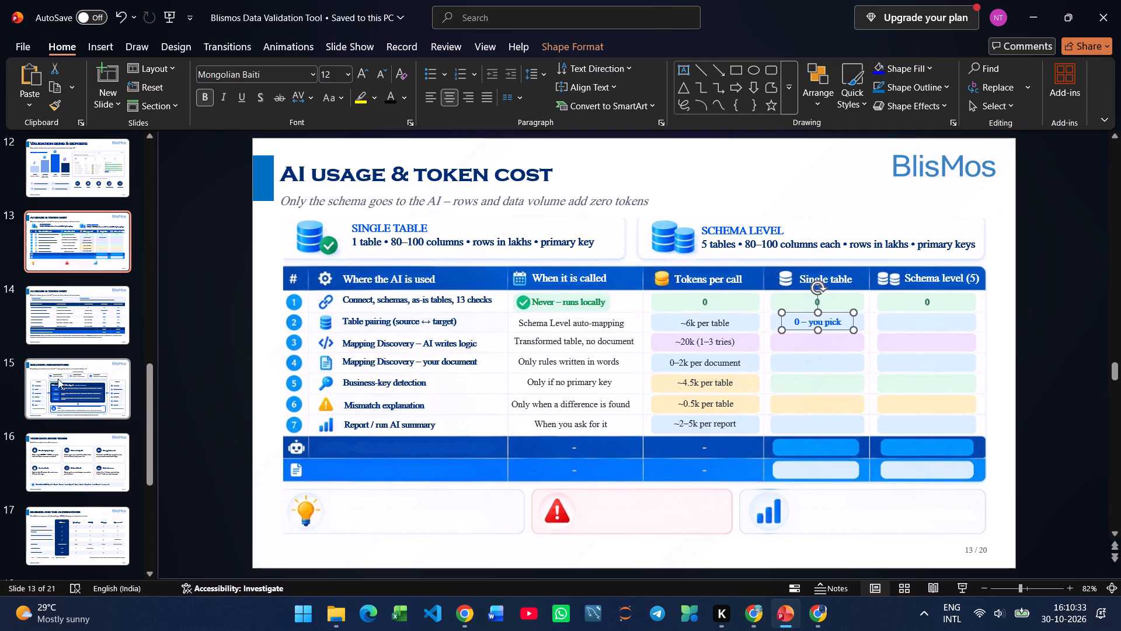
Copy the "Single table" value "~20k" from slide 14 to slide 13, narrow its box and place it in row 3 under "Single table".
{"action": "left_click", "coordinate": [79, 334]}
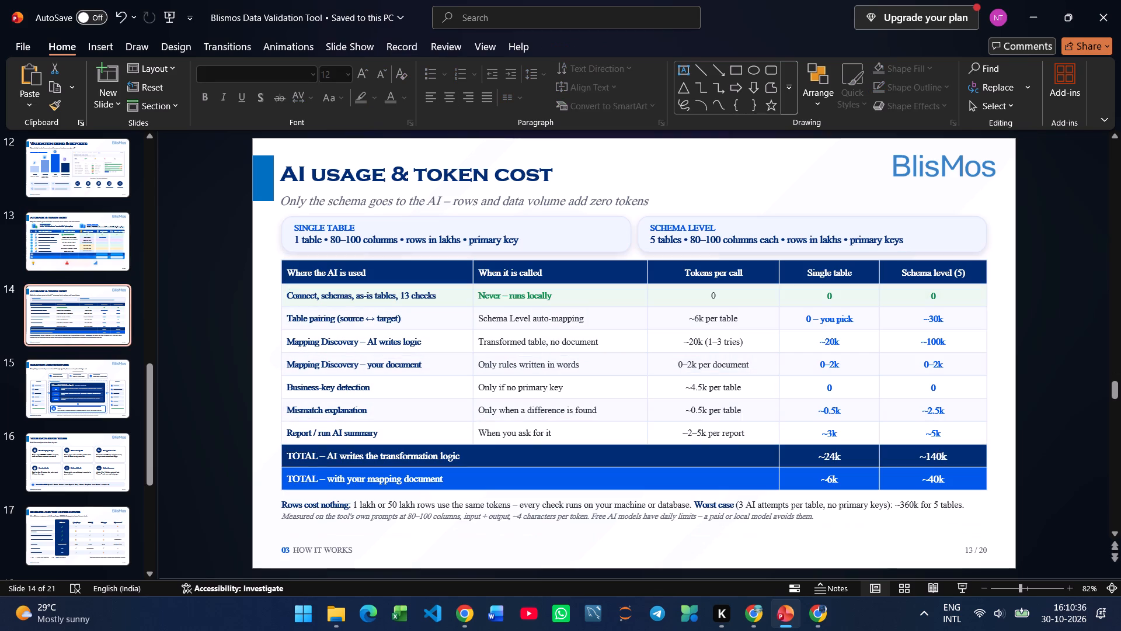
{"action": "left_click_drag", "start_coordinate": [852, 341], "coordinate": [819, 344]}
{"action": "key", "text": "ctrl+c"}
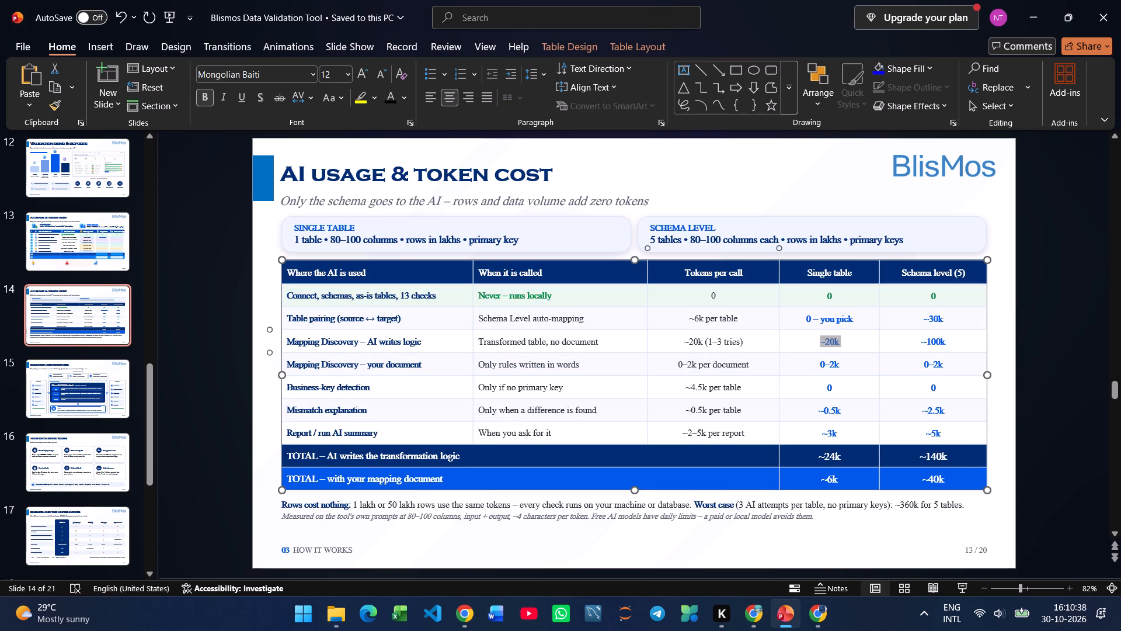
{"action": "left_click", "coordinate": [97, 244]}
{"action": "key", "text": "ctrl+v"}
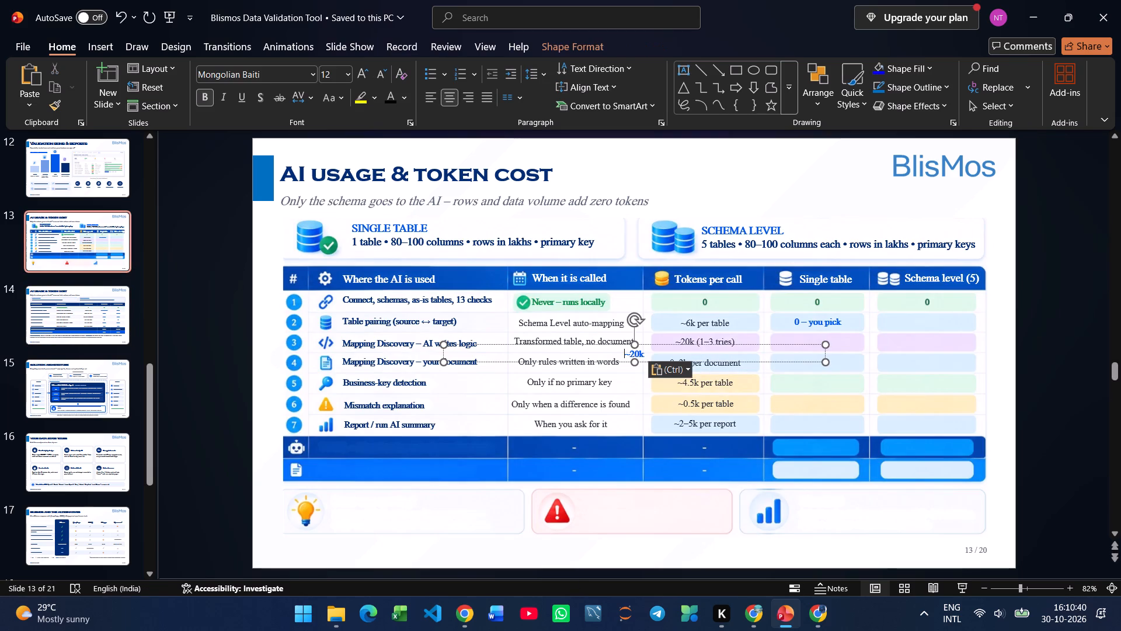
{"action": "left_click_drag", "start_coordinate": [826, 363], "coordinate": [569, 362]}
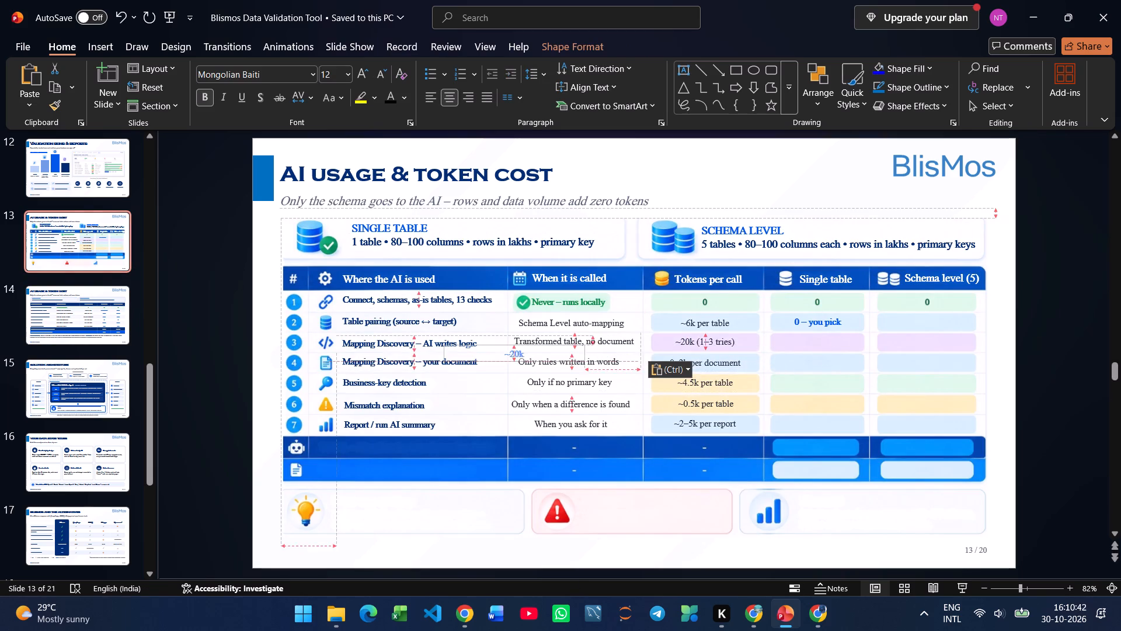
{"action": "left_click_drag", "start_coordinate": [569, 362], "coordinate": [491, 362]}
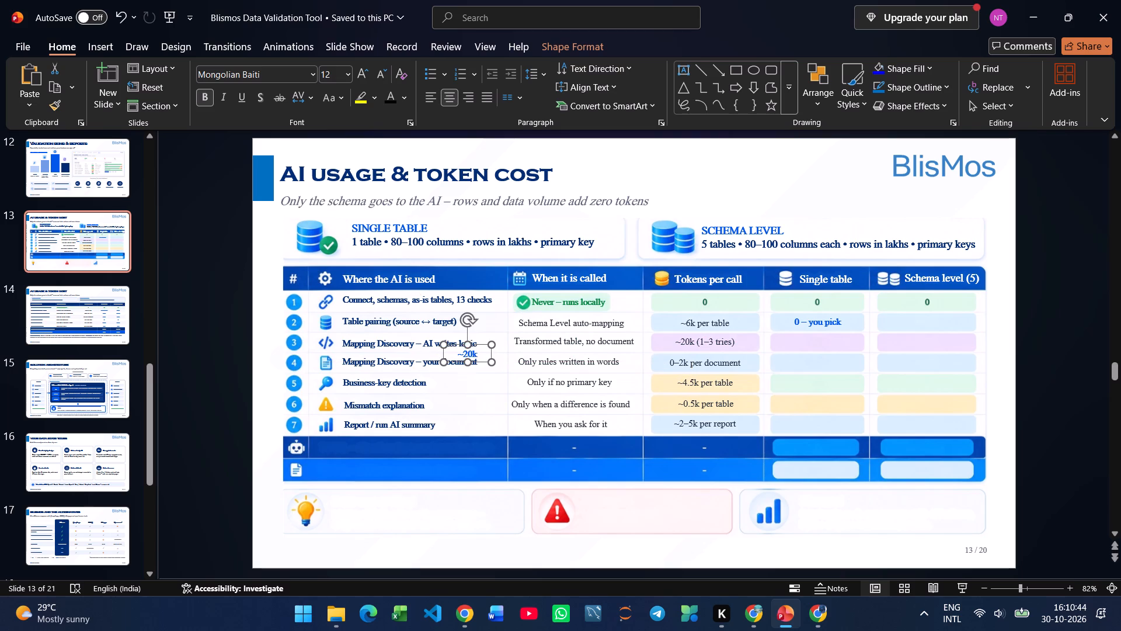
{"action": "left_click_drag", "start_coordinate": [478, 360], "coordinate": [827, 350]}
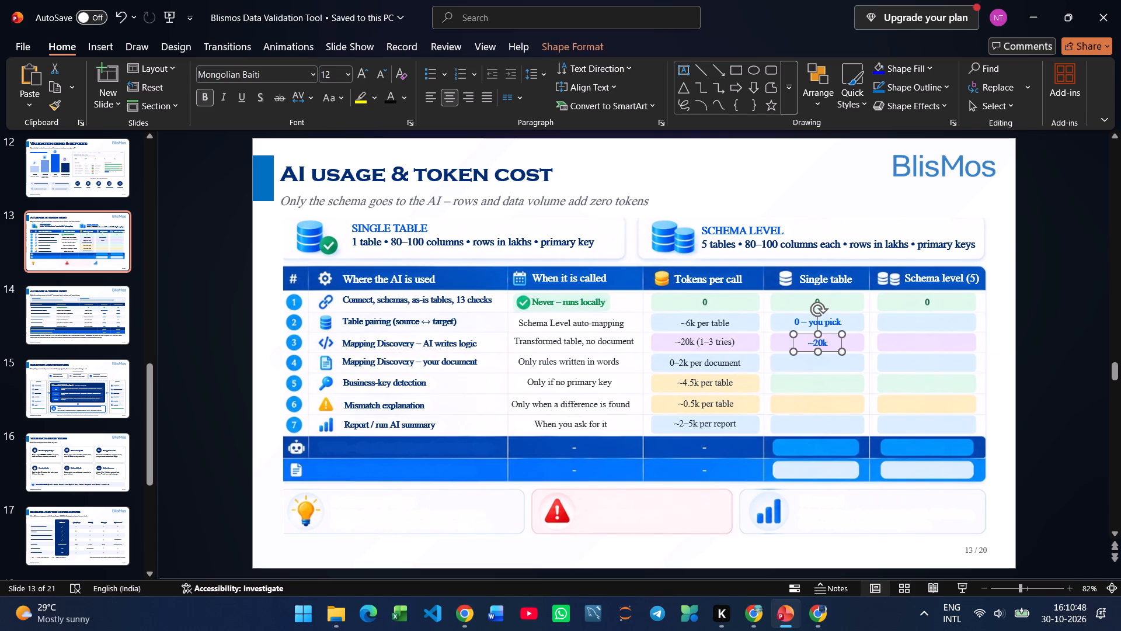
Copy the "Single table" value "0–2k" from slide 14 to slide 13, narrow its box and place it in row 4 under "Single table".
{"action": "left_click", "coordinate": [61, 326]}
{"action": "left_click_drag", "start_coordinate": [842, 363], "coordinate": [811, 368]}
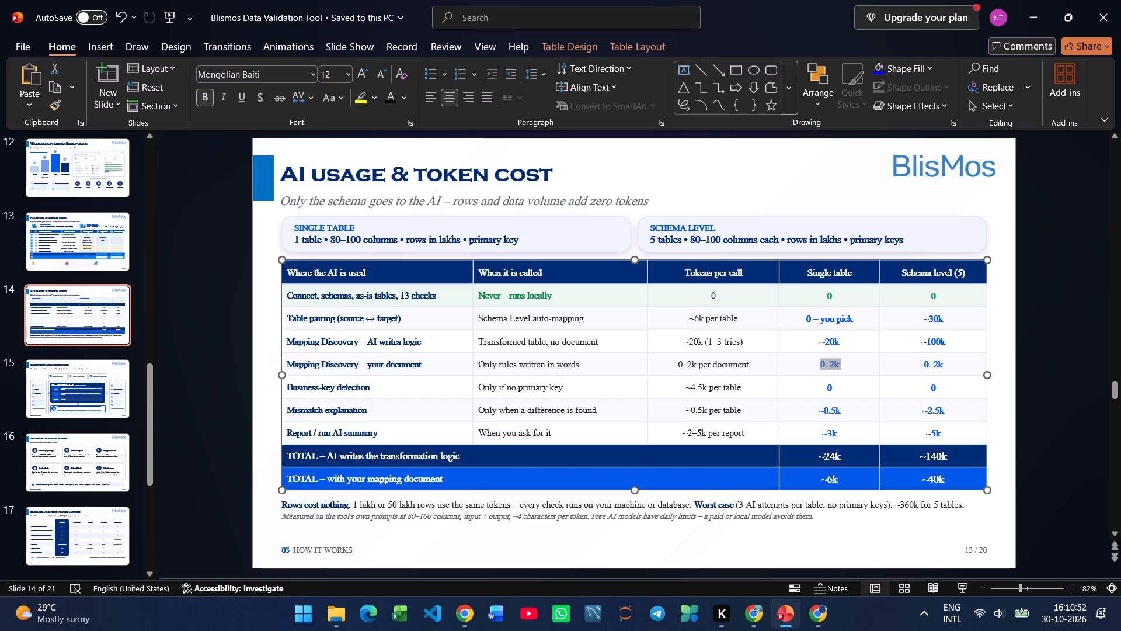
{"action": "key", "text": "ctrl+c"}
{"action": "left_click", "coordinate": [79, 255]}
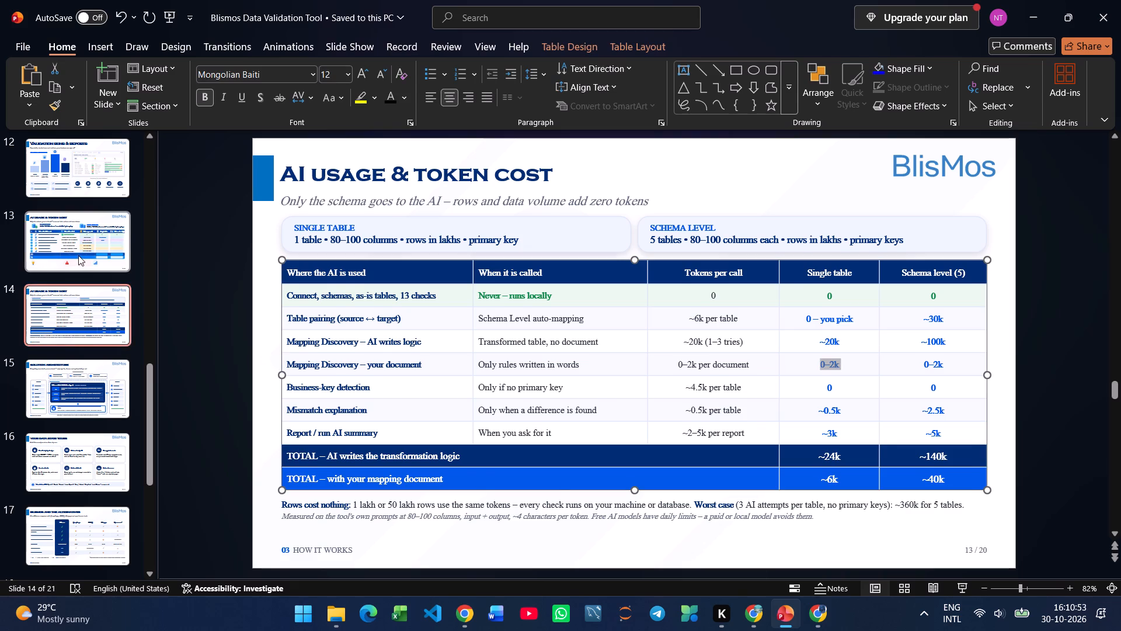
{"action": "key", "text": "ctrl+v"}
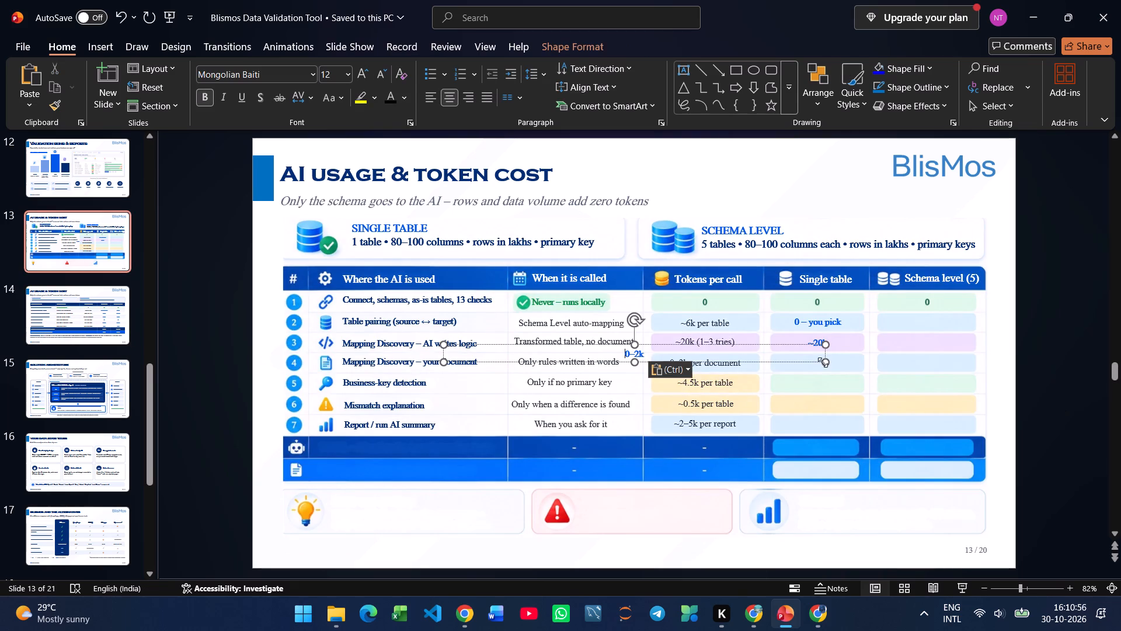
{"action": "left_click_drag", "start_coordinate": [823, 362], "coordinate": [483, 363]}
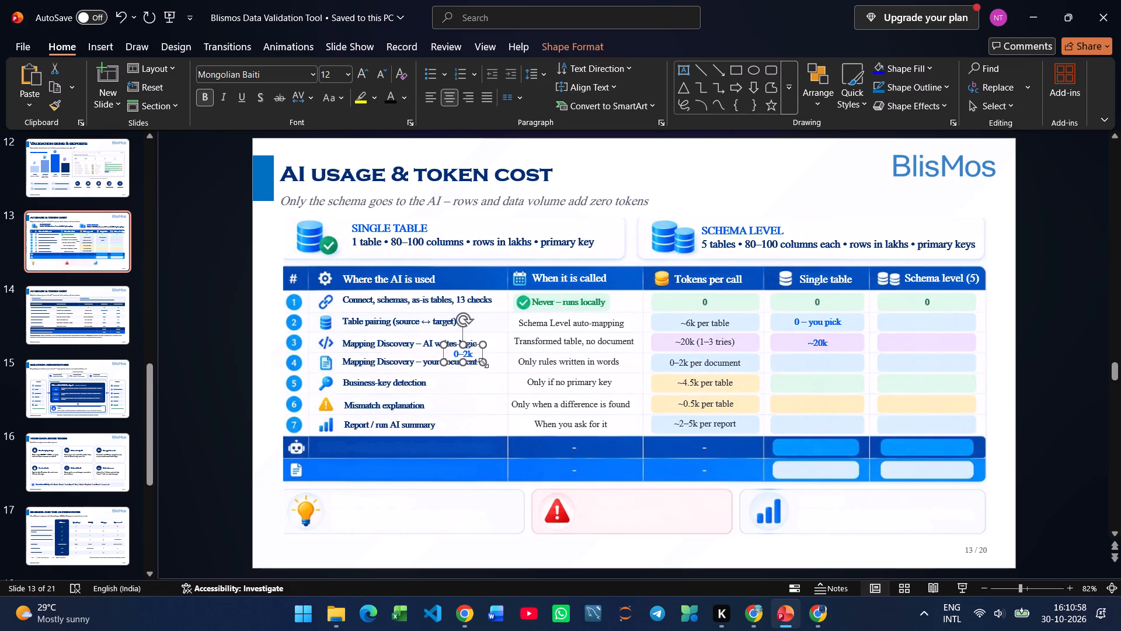
{"action": "left_click_drag", "start_coordinate": [473, 362], "coordinate": [830, 373]}
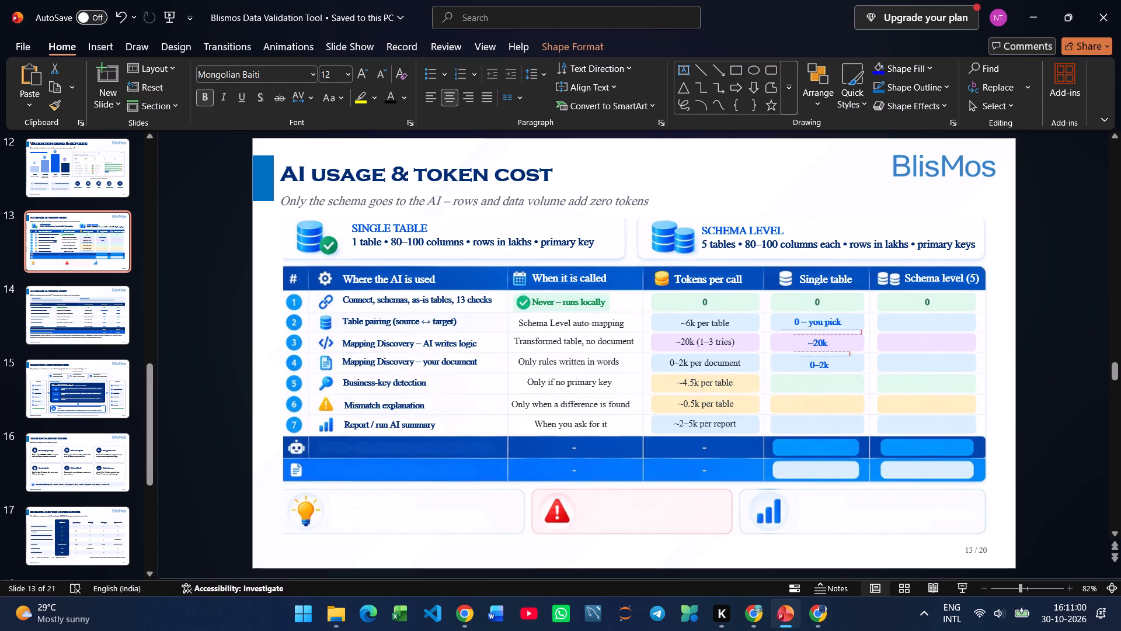
{"action": "left_click_drag", "start_coordinate": [830, 373], "coordinate": [830, 370]}
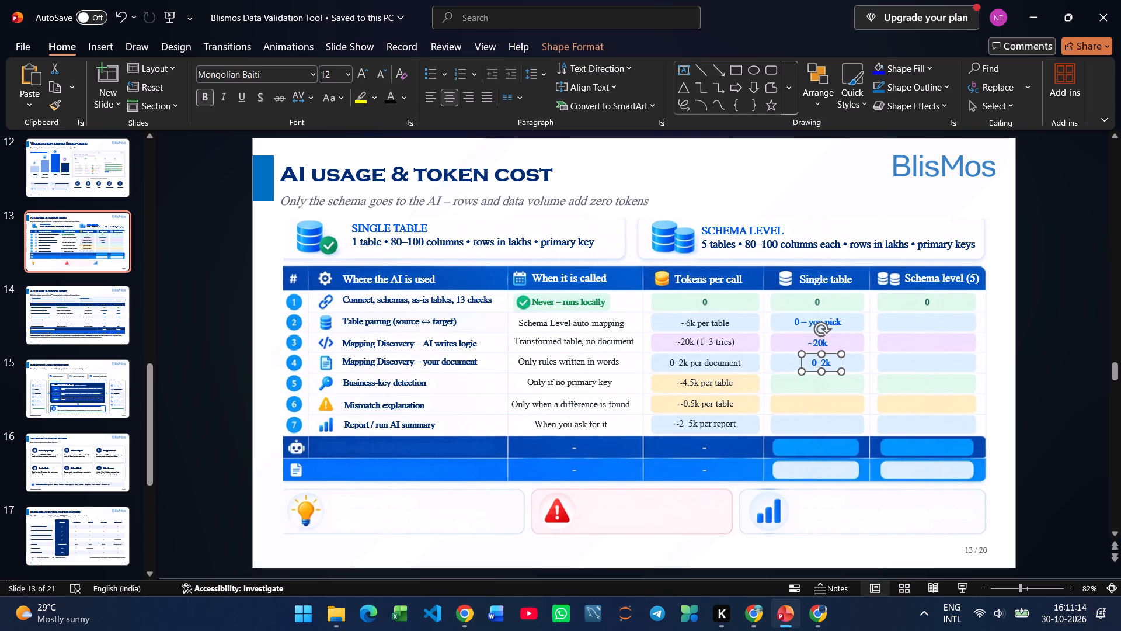
Paste the copied "0–2k" again on slide 13, shorten it to "0", narrow its box and place it in row 5 under "Single table".
{"action": "left_click", "coordinate": [49, 308]}
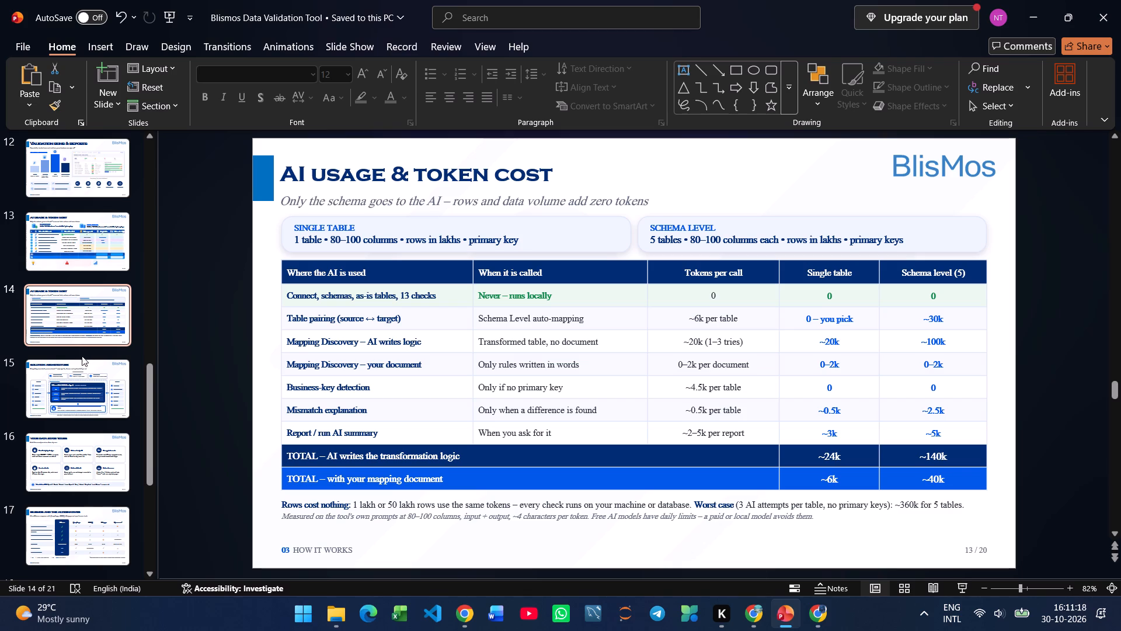
{"action": "left_click", "coordinate": [141, 267]}
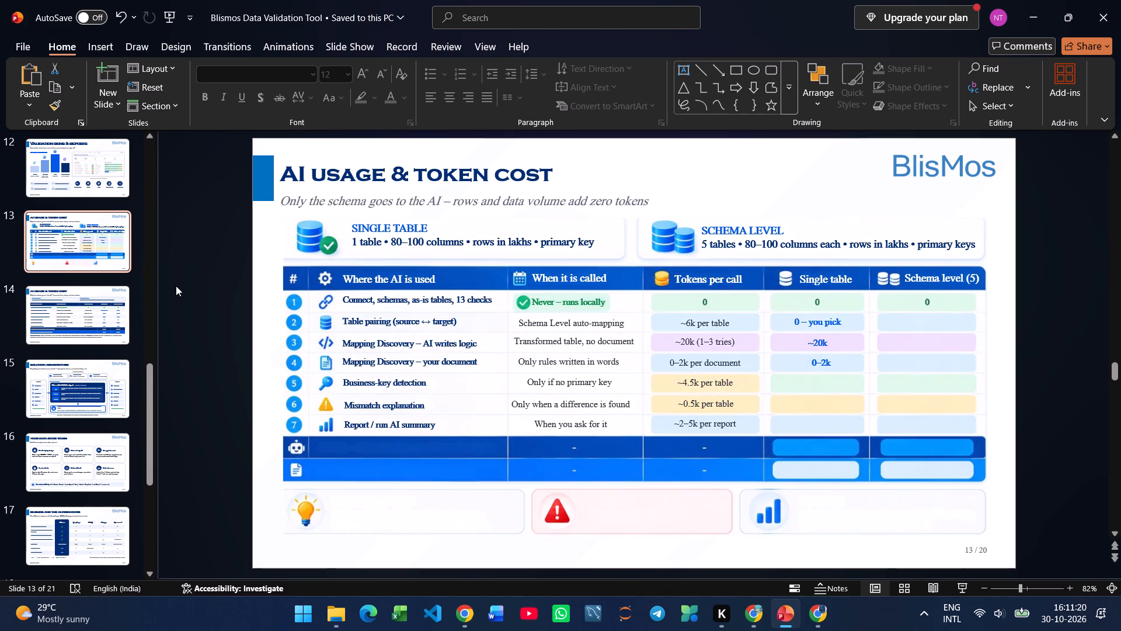
{"action": "key", "text": "ctrl+v"}
{"action": "key", "text": "Right"}
{"action": "key", "text": "Right"}
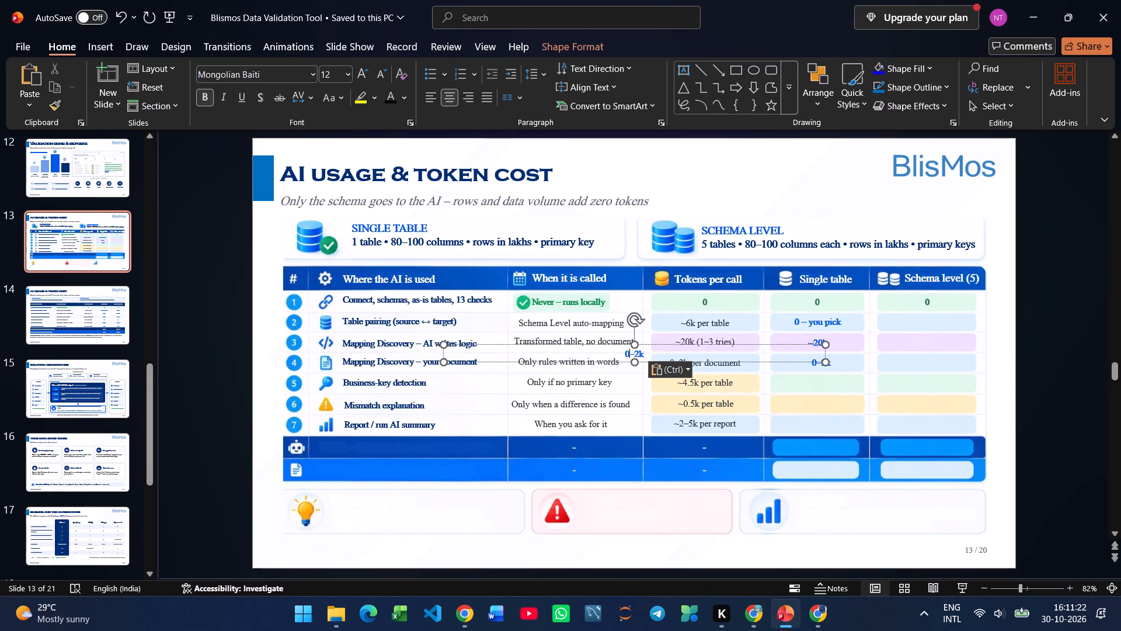
{"action": "key", "text": "Right"}
{"action": "key", "text": "Right"}
{"action": "key", "text": "BackSpace"}
{"action": "key", "text": "BackSpace"}
{"action": "key", "text": "BackSpace"}
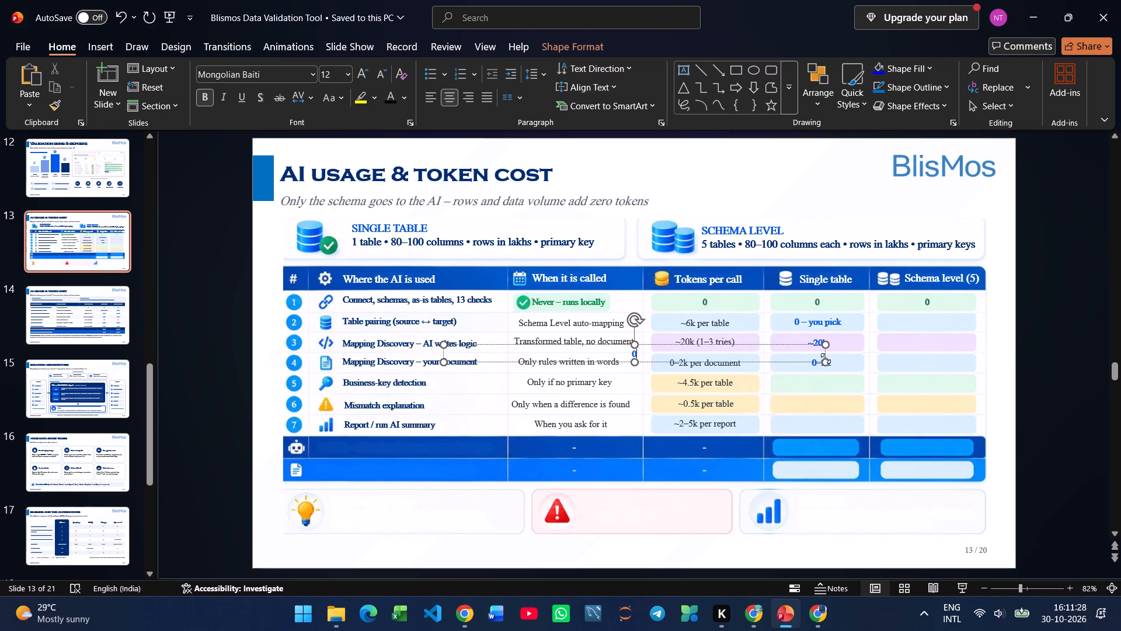
{"action": "left_click_drag", "start_coordinate": [822, 359], "coordinate": [492, 364]}
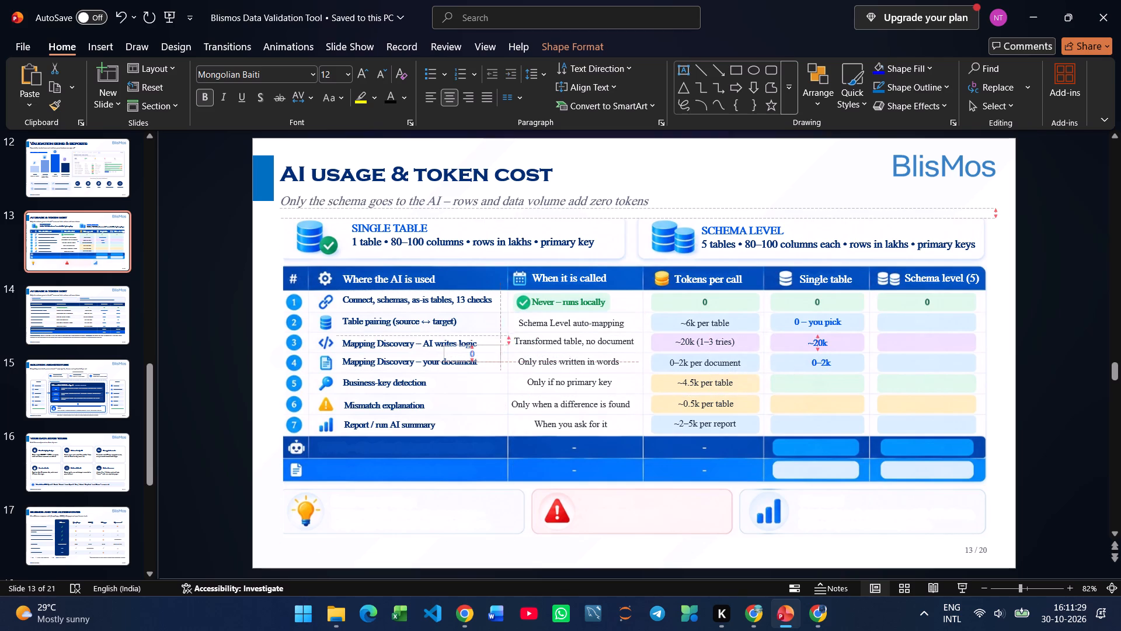
{"action": "left_click_drag", "start_coordinate": [492, 364], "coordinate": [482, 363]}
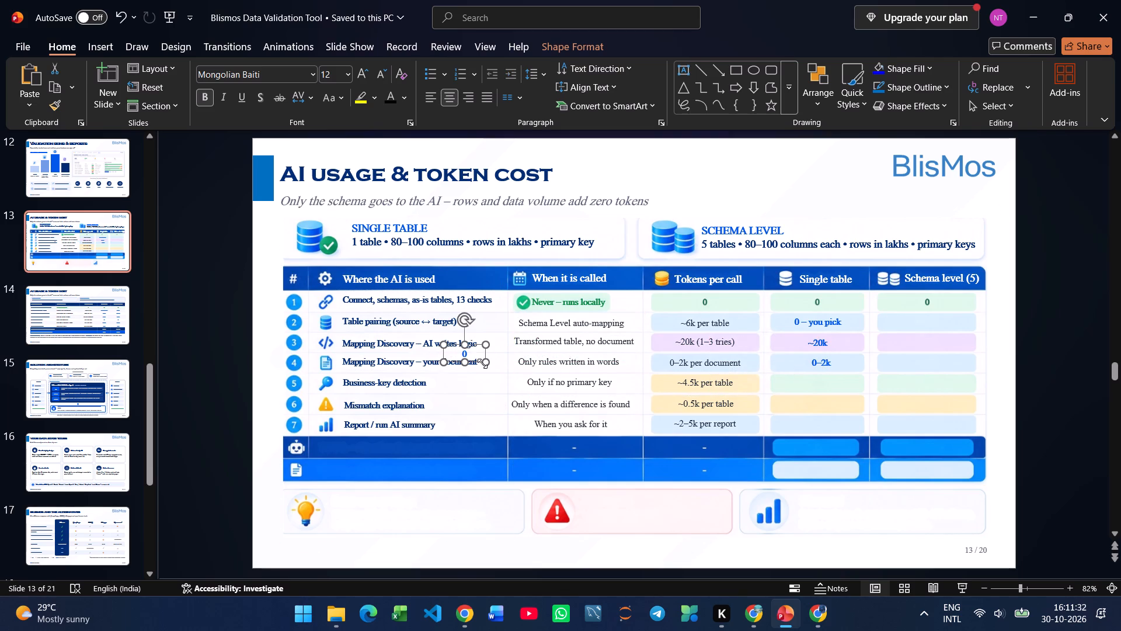
{"action": "left_click_drag", "start_coordinate": [472, 359], "coordinate": [783, 391]}
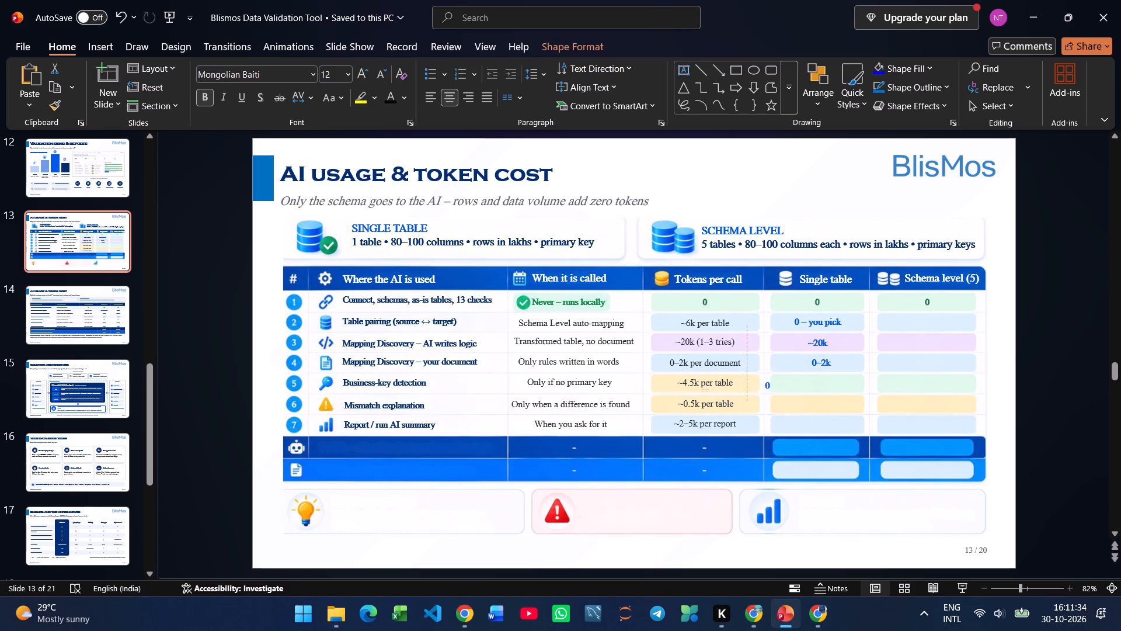
{"action": "left_click_drag", "start_coordinate": [783, 391], "coordinate": [827, 387]}
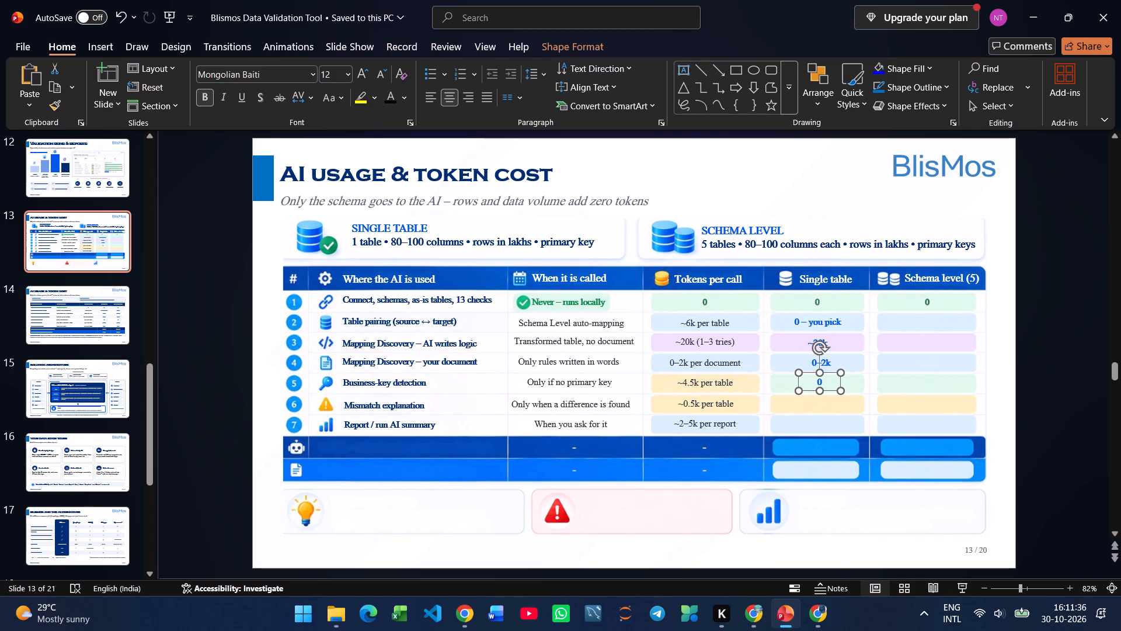
Copy the "Single table" value "~0.5k" from slide 14 to slide 13, narrow its box and place it in row 6 under "Single table".
{"action": "left_click", "coordinate": [70, 320]}
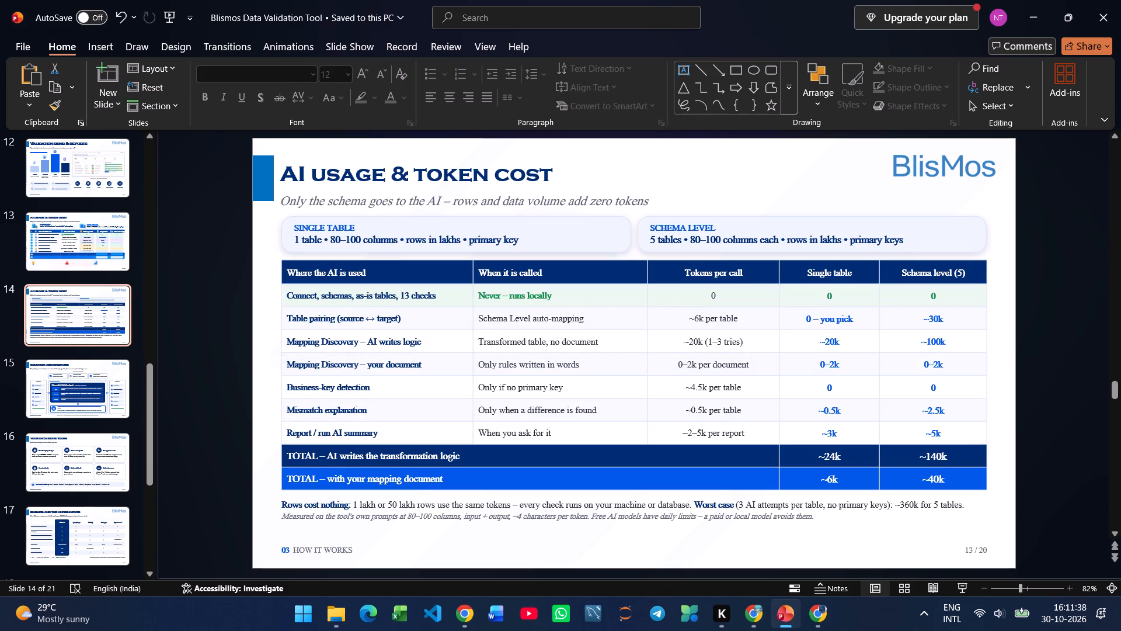
{"action": "left_click_drag", "start_coordinate": [849, 406], "coordinate": [813, 417]}
{"action": "key", "text": "ctrl+c"}
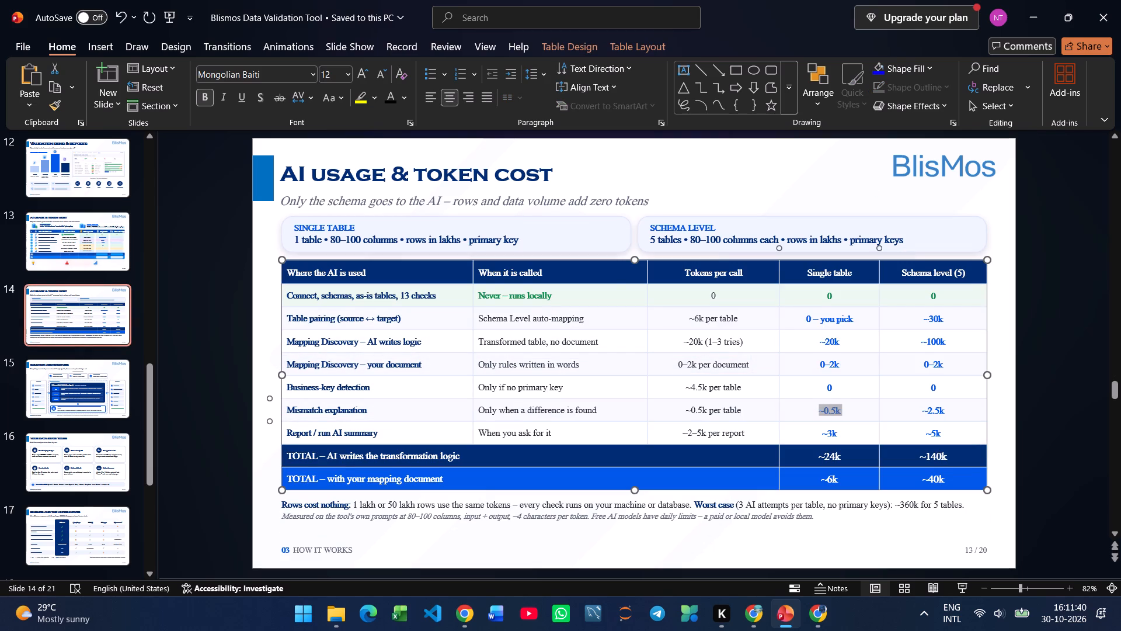
{"action": "left_click", "coordinate": [60, 241]}
{"action": "key", "text": "ctrl+v"}
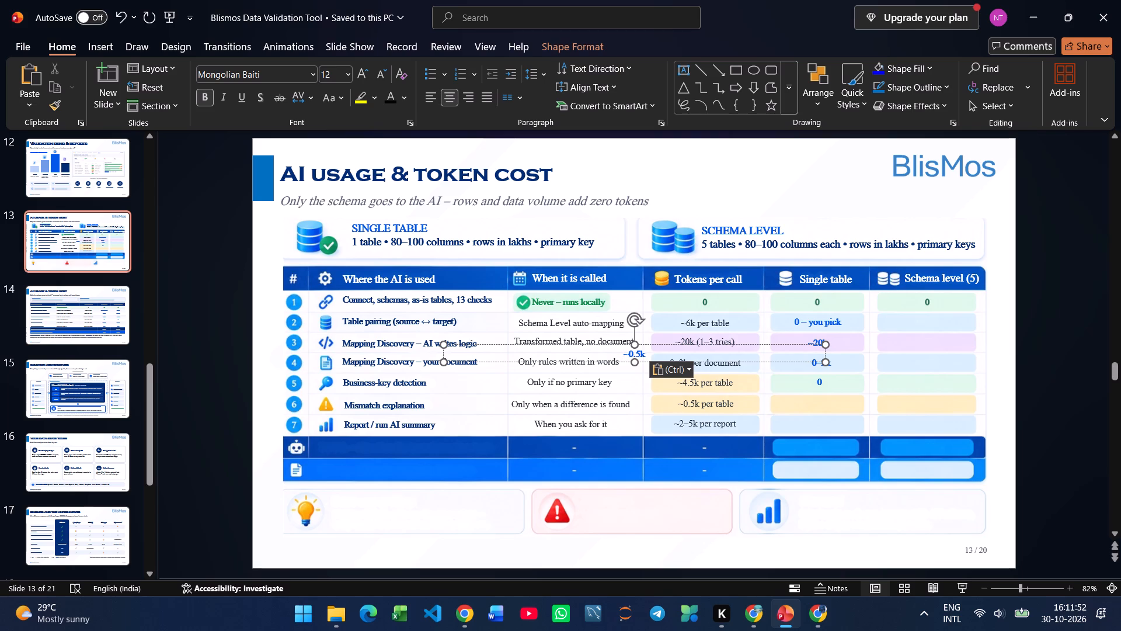
{"action": "left_click_drag", "start_coordinate": [824, 362], "coordinate": [548, 366]}
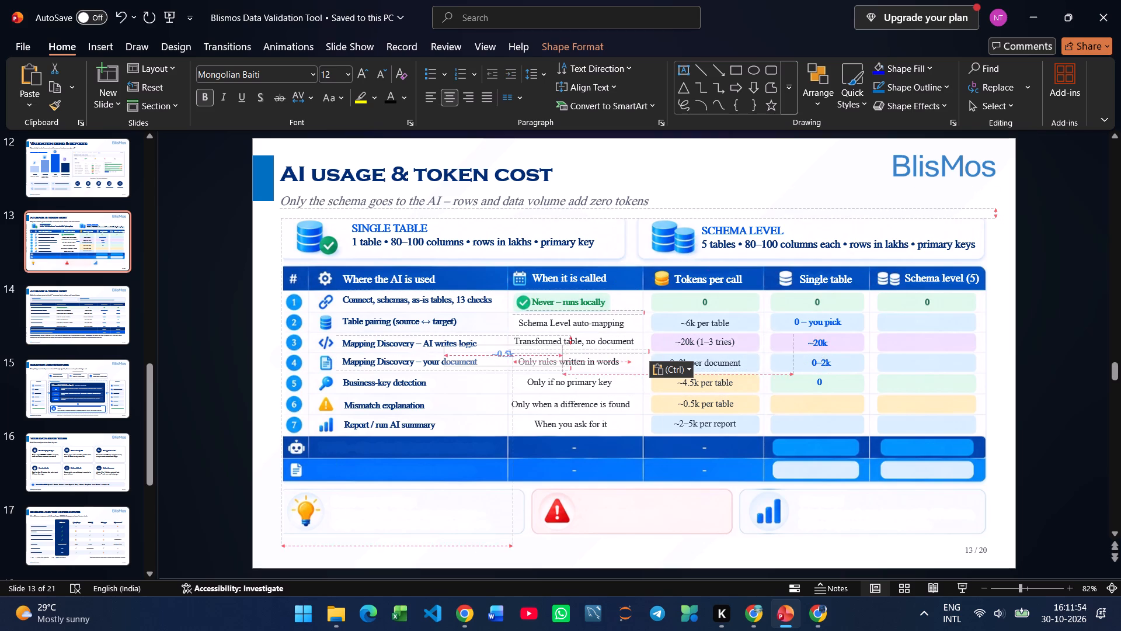
{"action": "left_click_drag", "start_coordinate": [548, 366], "coordinate": [480, 363]}
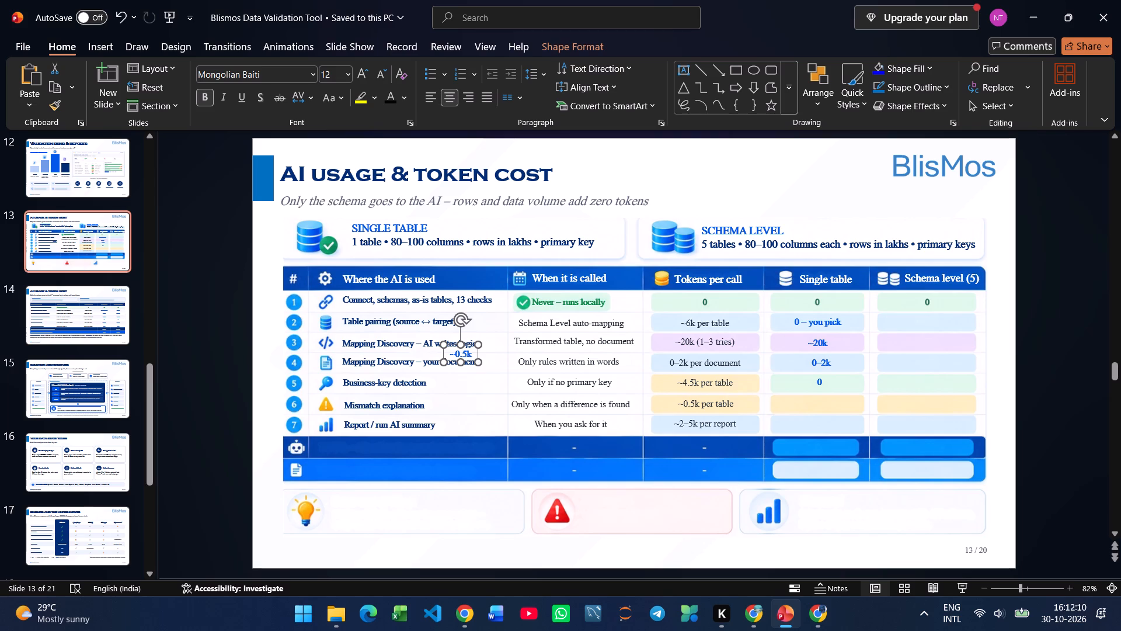
{"action": "left_click_drag", "start_coordinate": [470, 360], "coordinate": [827, 410]}
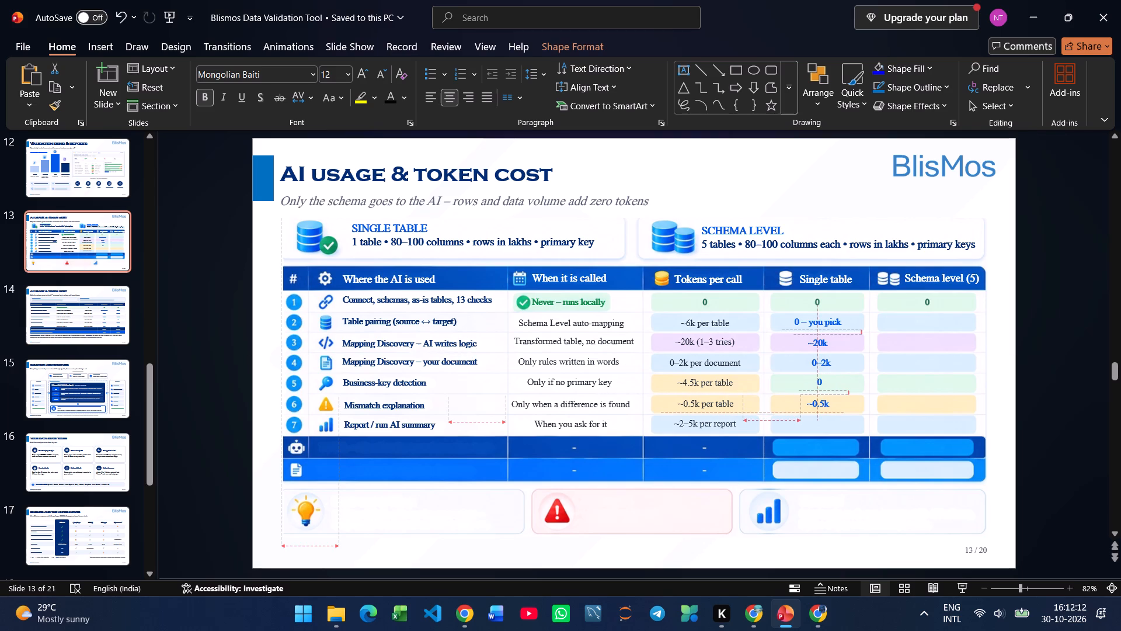
{"action": "left_click_drag", "start_coordinate": [827, 410], "coordinate": [828, 410]}
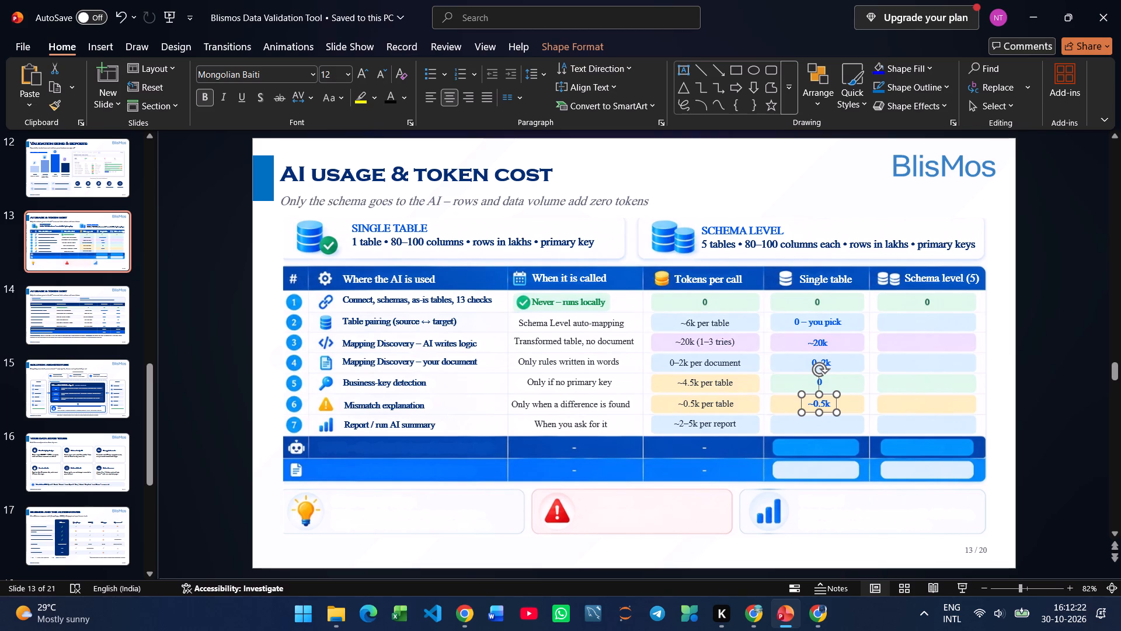
Copy the "Single table" value "~3k" from slide 14 to slide 13, narrow its box and place it in row 7 under "Single table".
{"action": "left_click", "coordinate": [127, 299]}
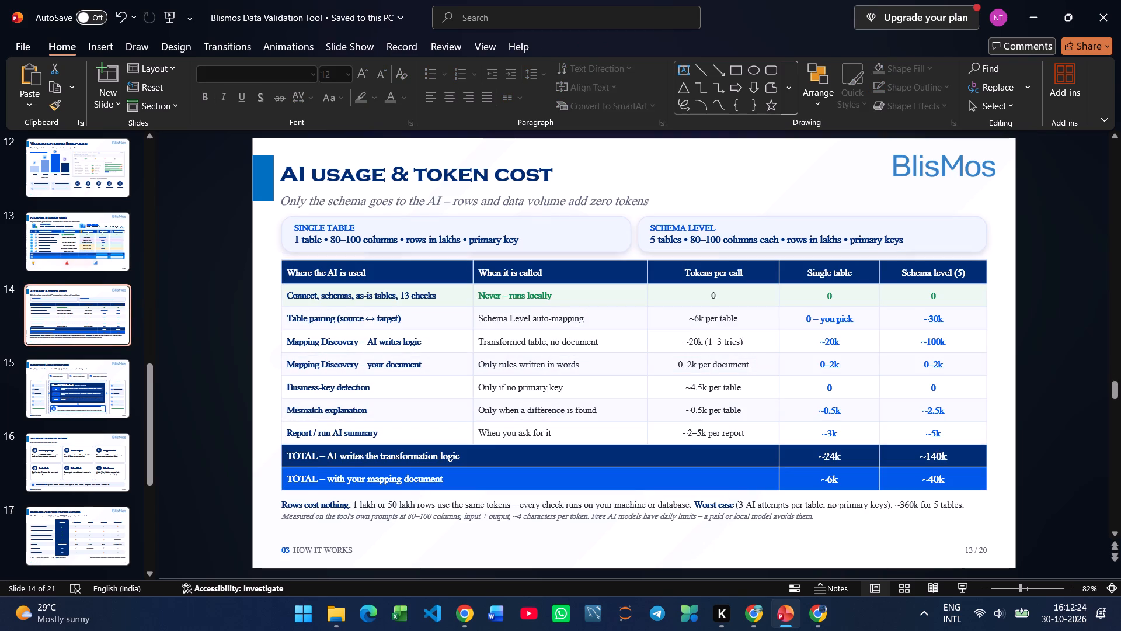
{"action": "left_click_drag", "start_coordinate": [843, 438], "coordinate": [814, 435]}
{"action": "key", "text": "ctrl+c"}
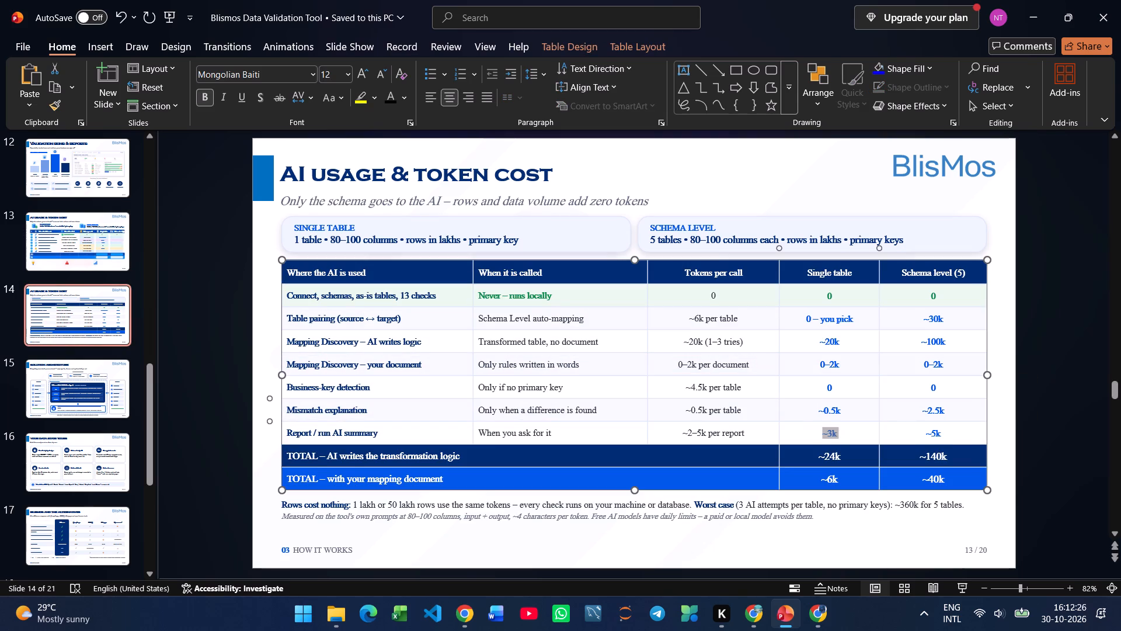
{"action": "left_click", "coordinate": [68, 235]}
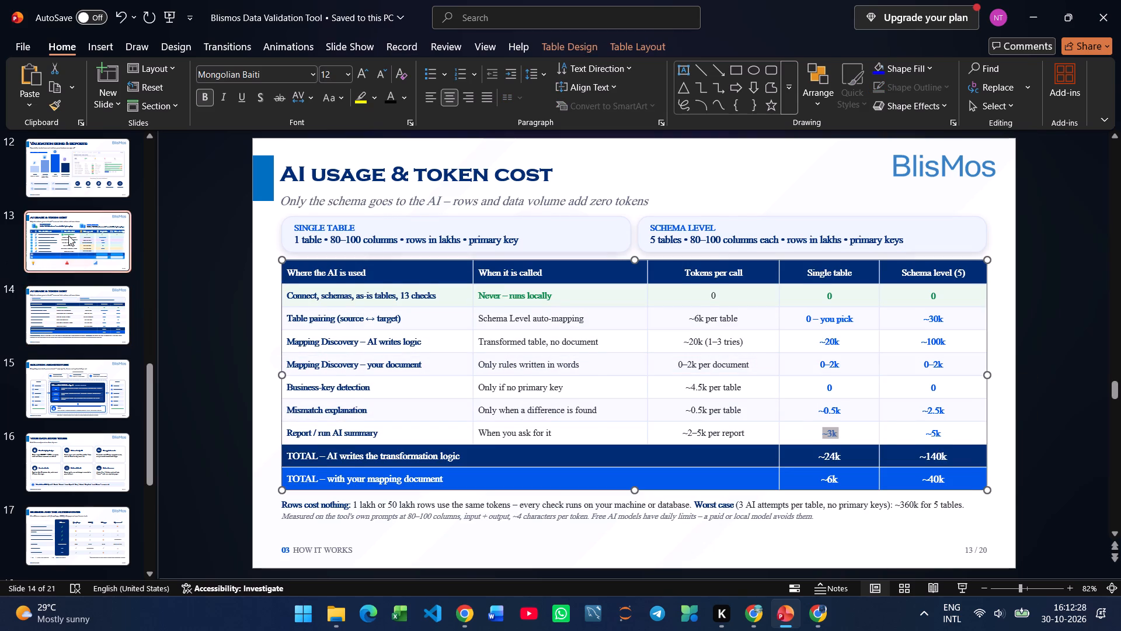
{"action": "key", "text": "ctrl+v"}
{"action": "left_click_drag", "start_coordinate": [824, 361], "coordinate": [707, 367]}
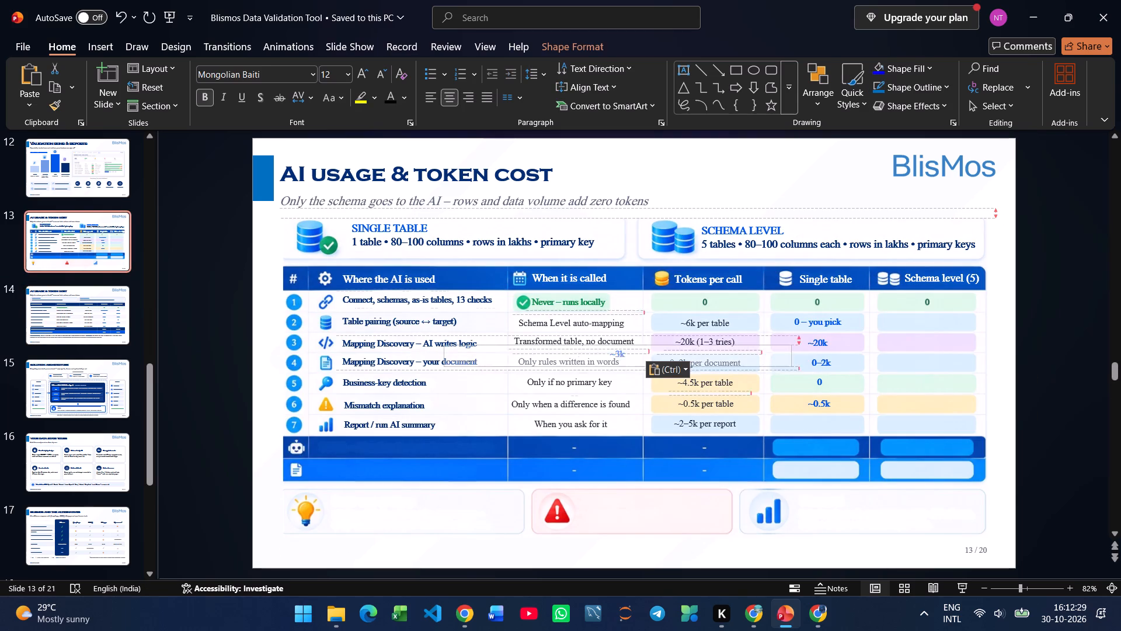
{"action": "left_click_drag", "start_coordinate": [707, 367], "coordinate": [479, 360]}
{"action": "left_click_drag", "start_coordinate": [473, 359], "coordinate": [829, 430]}
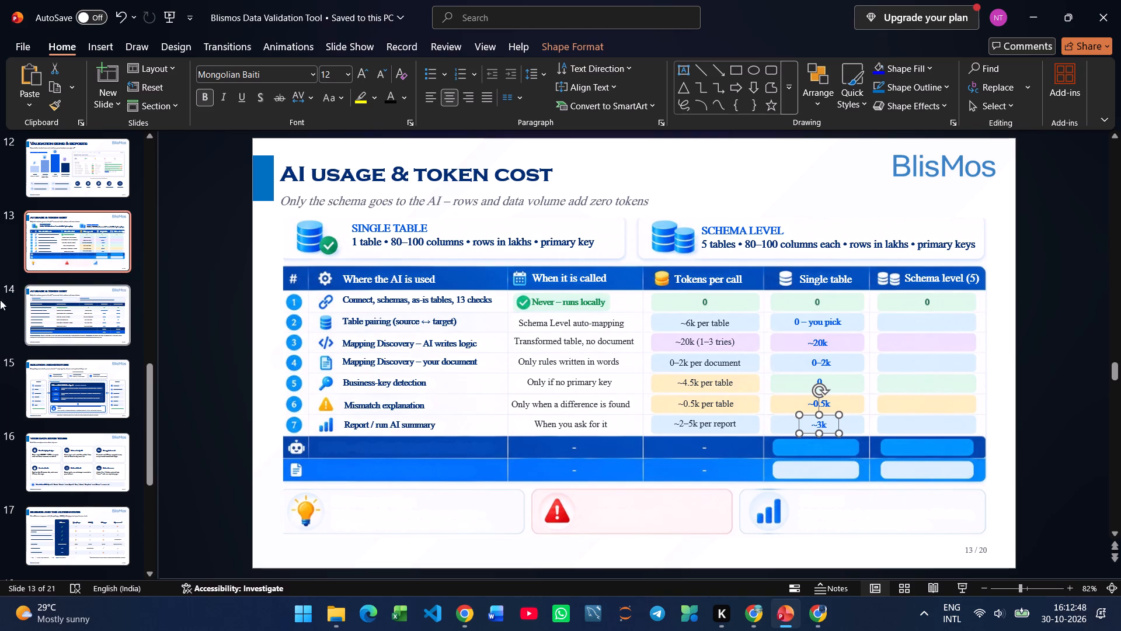
Copy the "Schema level (5)" value "~30k" from slide 14 to slide 13, narrow its box and place it in row 2 under "Schema level (5)".
{"action": "left_click", "coordinate": [100, 310]}
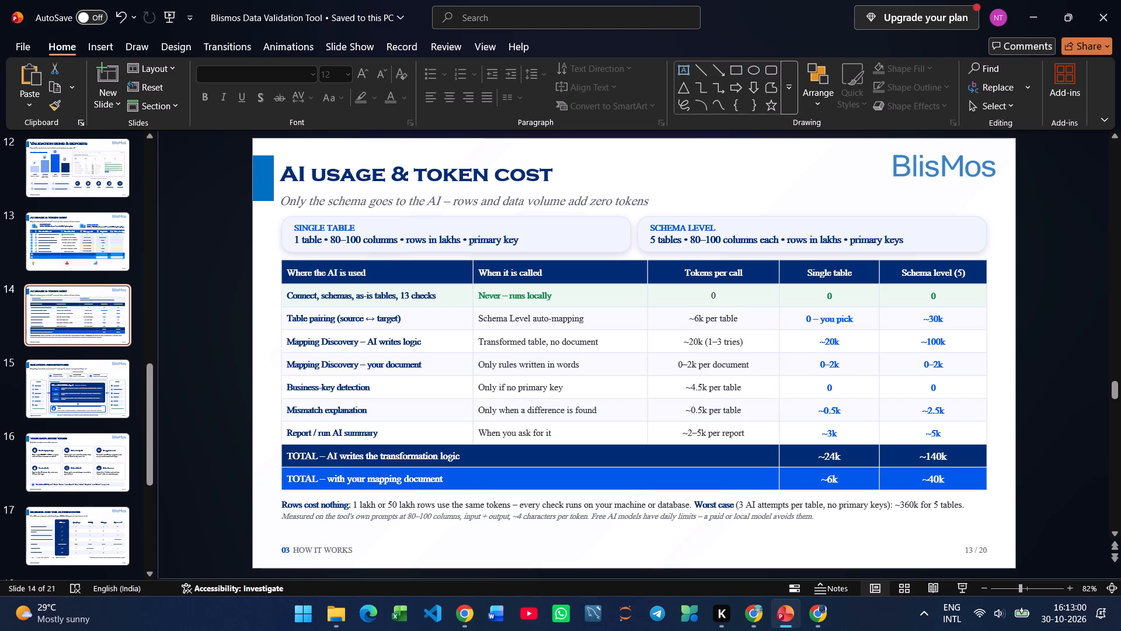
{"action": "left_click_drag", "start_coordinate": [949, 320], "coordinate": [921, 323]}
{"action": "key", "text": "ctrl+c"}
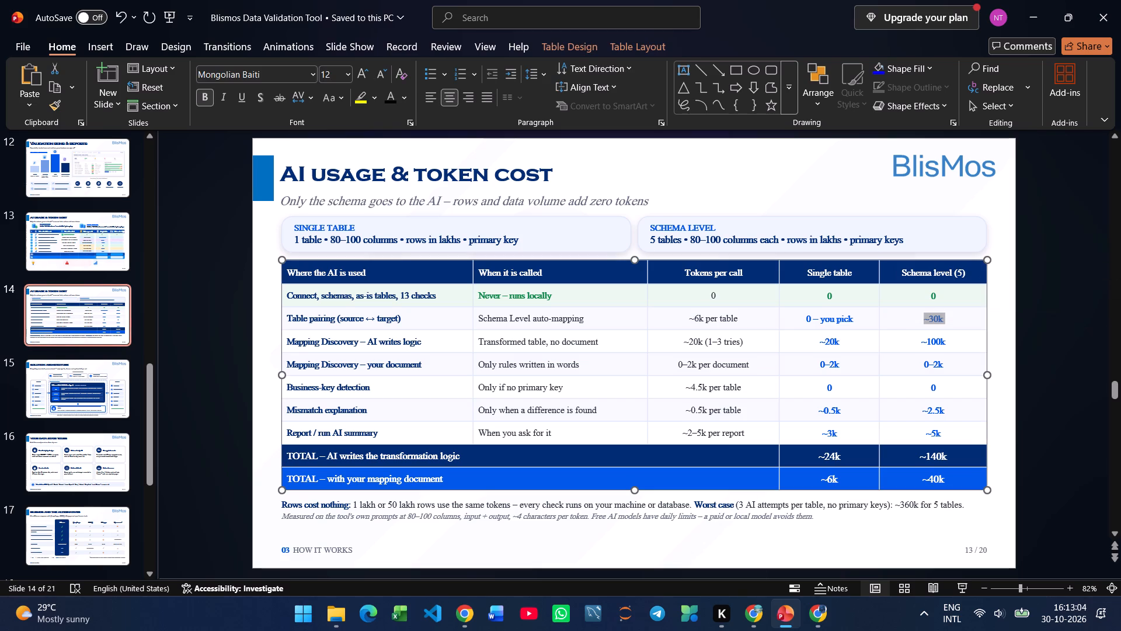
{"action": "left_click", "coordinate": [55, 245]}
{"action": "key", "text": "ctrl+v"}
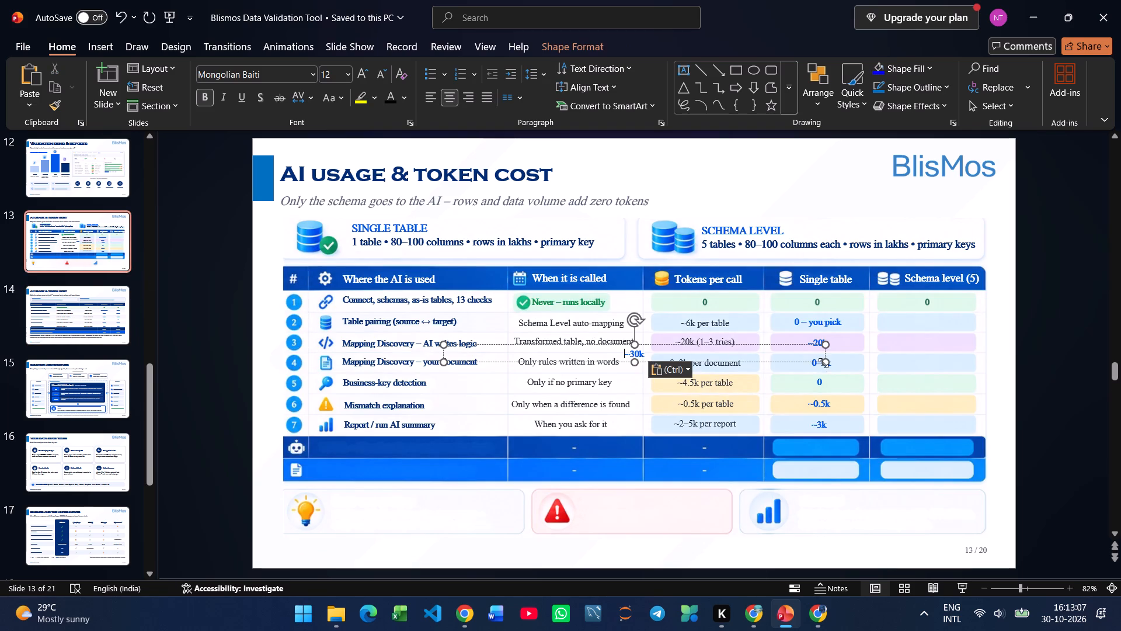
{"action": "left_click_drag", "start_coordinate": [825, 361], "coordinate": [486, 362]}
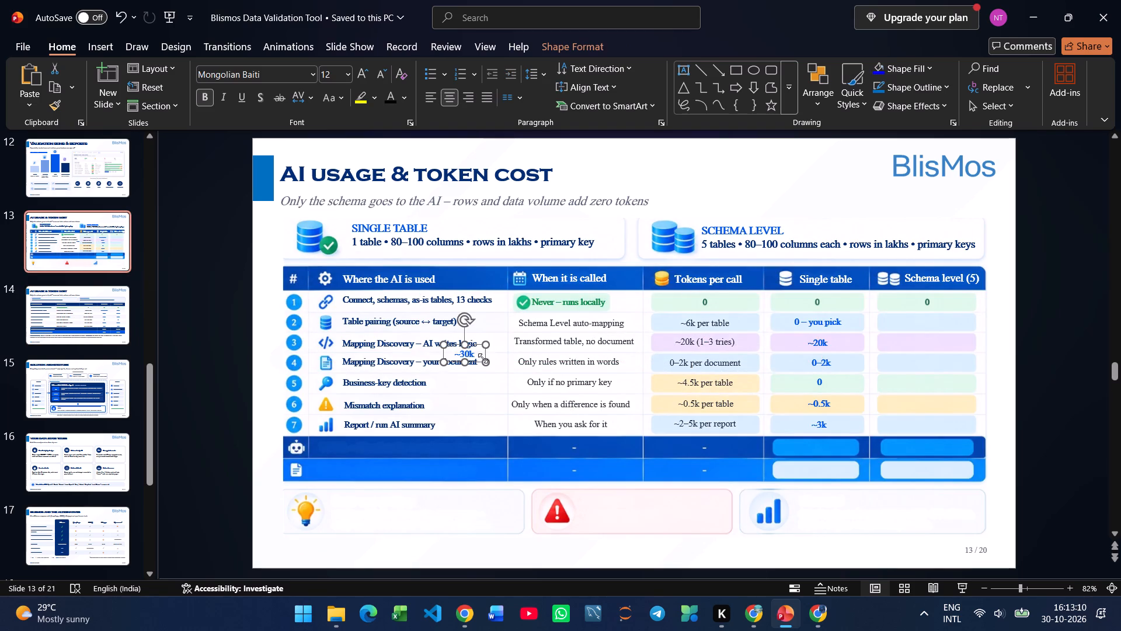
{"action": "left_click_drag", "start_coordinate": [476, 362], "coordinate": [929, 327]}
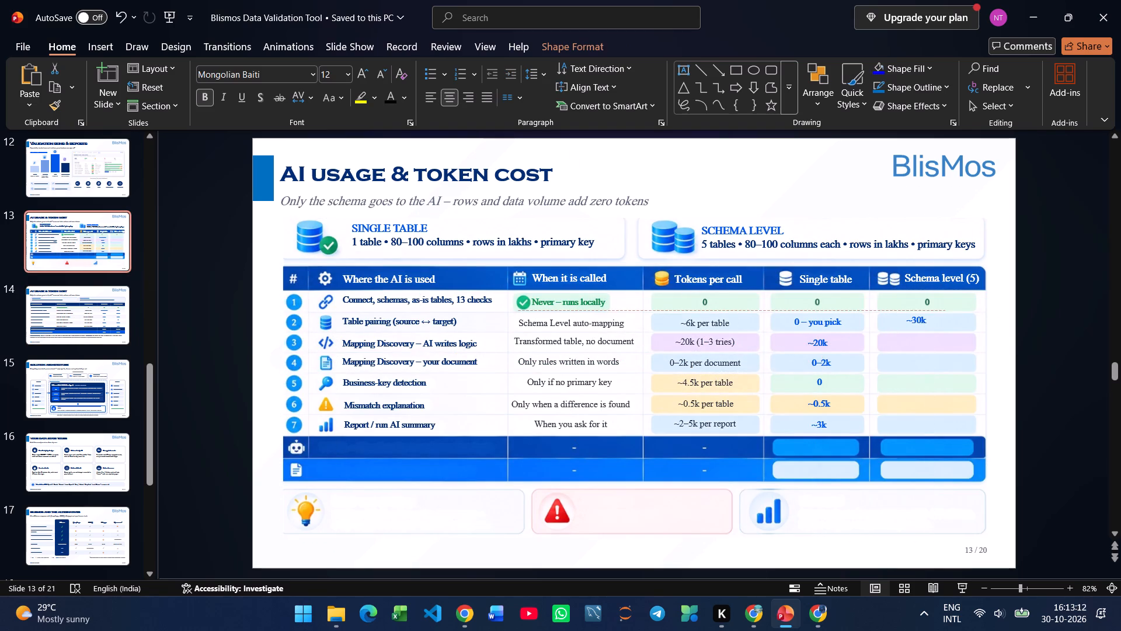
{"action": "left_click_drag", "start_coordinate": [929, 327], "coordinate": [938, 330]}
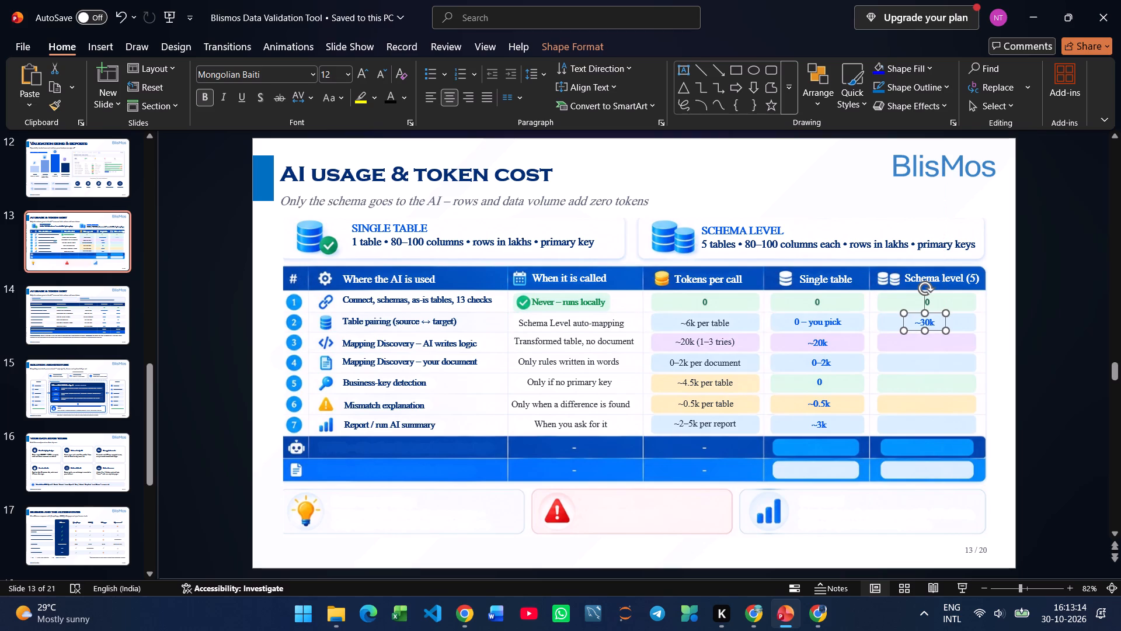
{"action": "key", "text": "Right"}
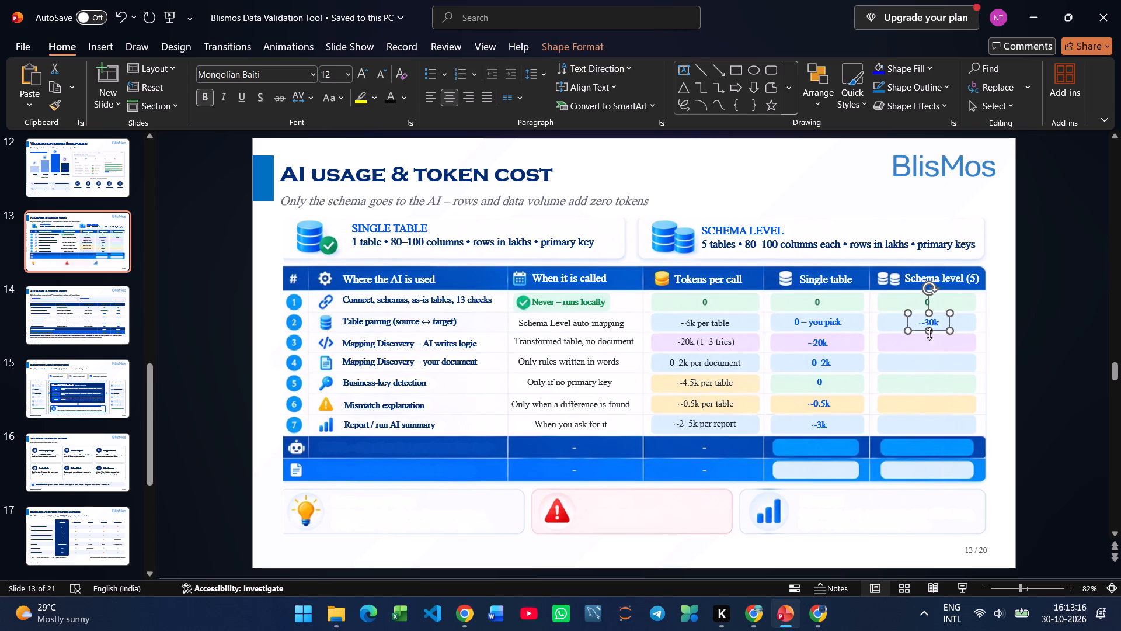
Copy the "Schema level (5)" value "~100k" from slide 14 to slide 13, narrow its box and place it in row 3 under "Schema level (5)".
{"action": "left_click", "coordinate": [81, 301]}
{"action": "left_click_drag", "start_coordinate": [951, 342], "coordinate": [926, 345]}
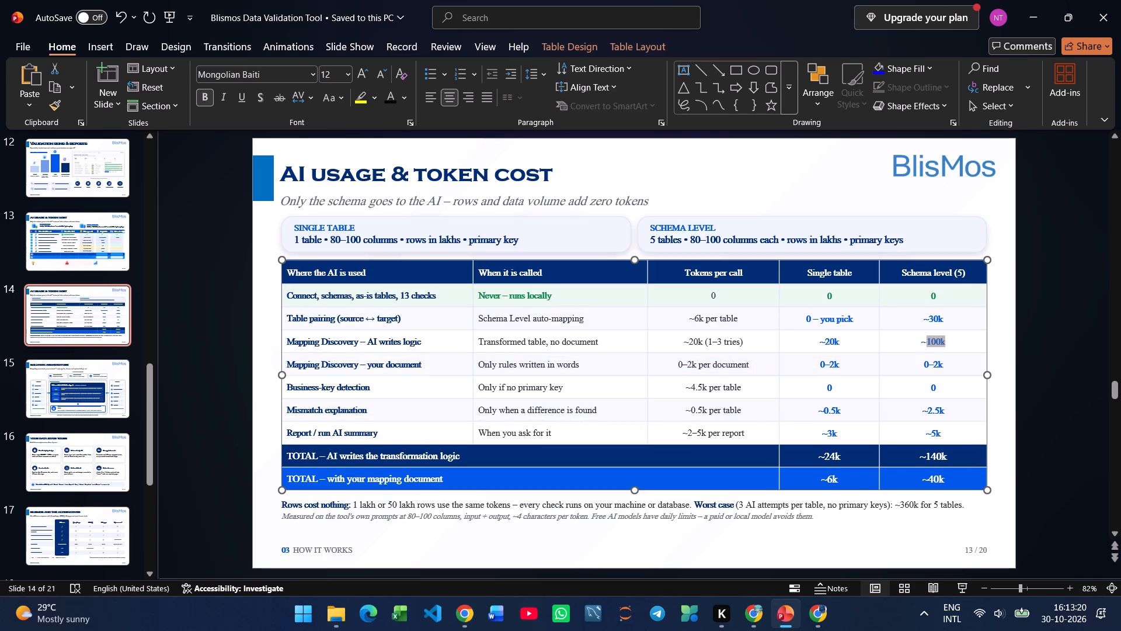
{"action": "left_click_drag", "start_coordinate": [926, 345], "coordinate": [920, 346]}
{"action": "key", "text": "ctrl+c"}
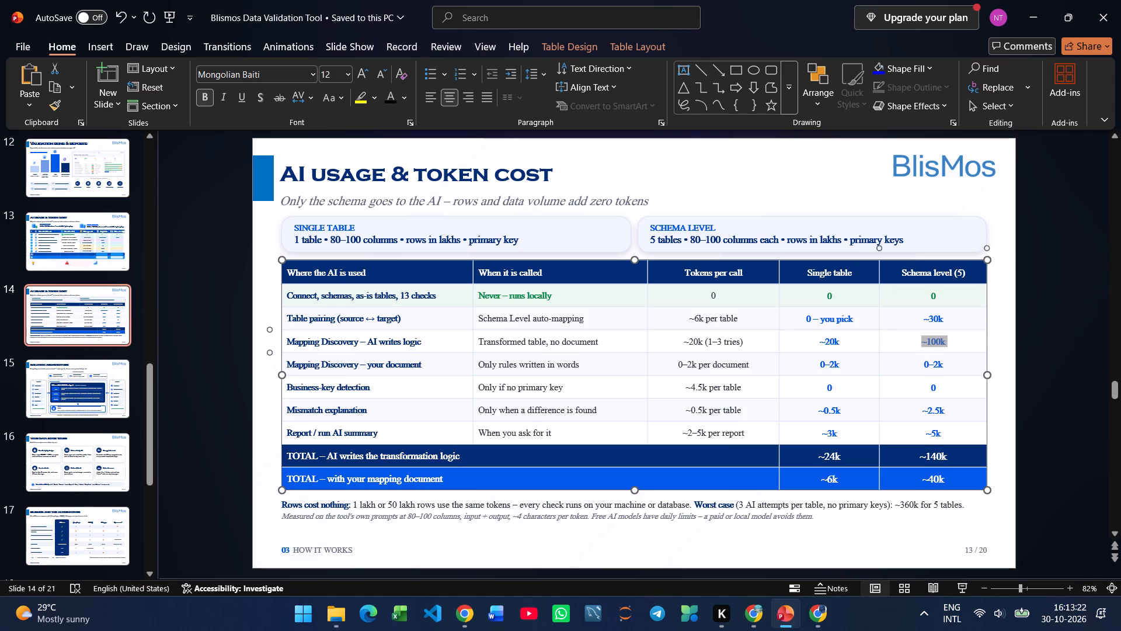
{"action": "left_click", "coordinate": [96, 251]}
{"action": "key", "text": "ctrl+v"}
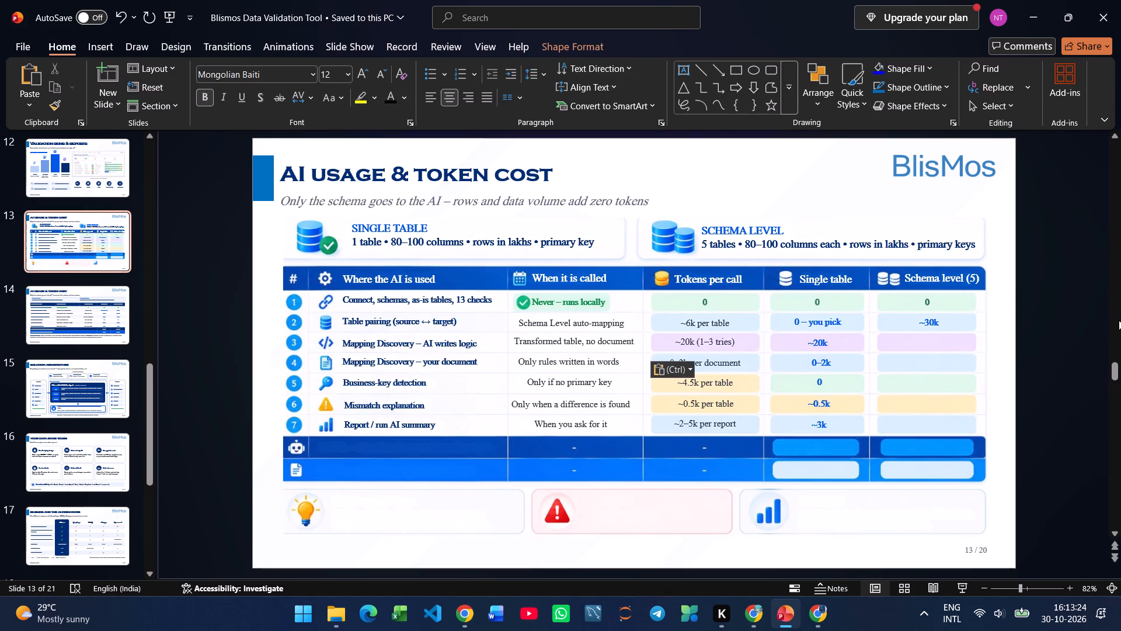
{"action": "left_click_drag", "start_coordinate": [824, 360], "coordinate": [533, 362]}
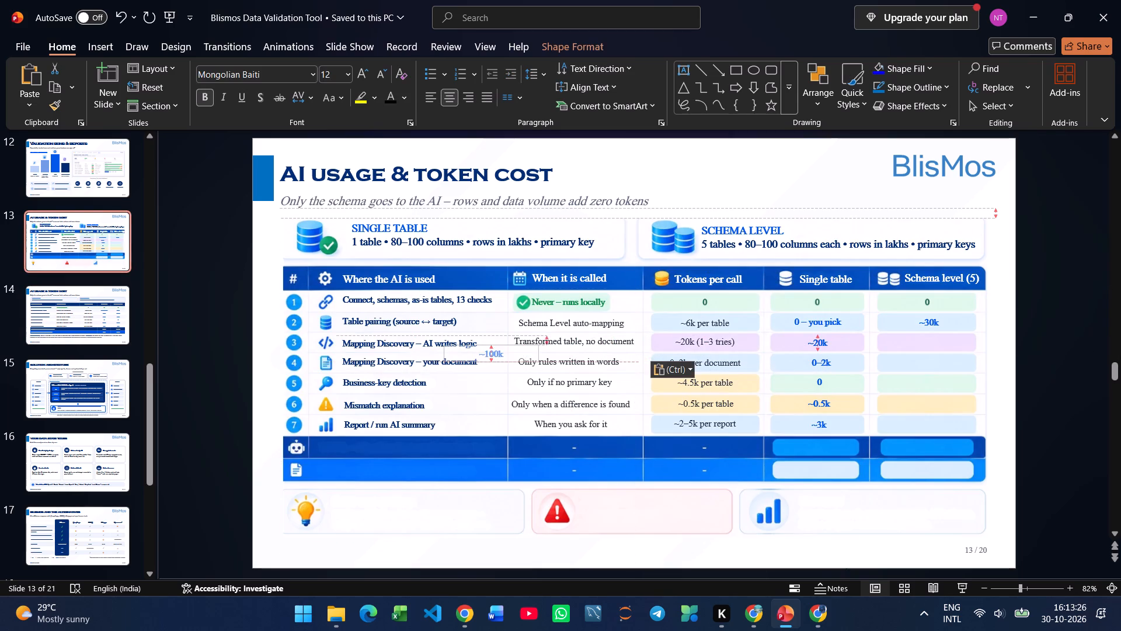
{"action": "left_click_drag", "start_coordinate": [533, 362], "coordinate": [495, 365]}
{"action": "left_click_drag", "start_coordinate": [478, 361], "coordinate": [989, 372]}
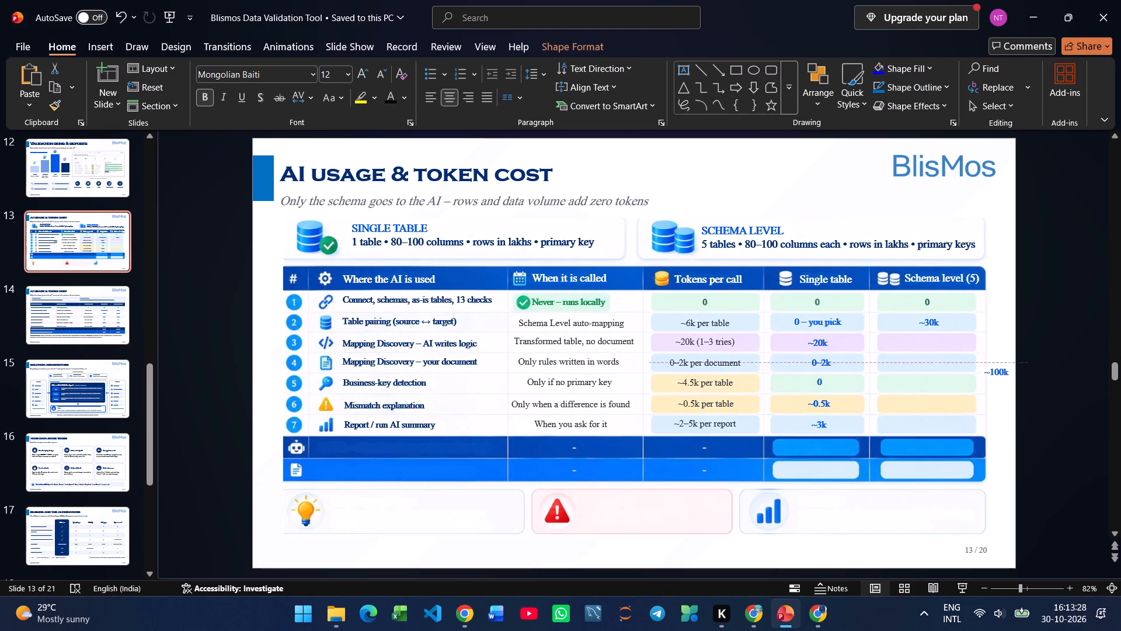
{"action": "left_click_drag", "start_coordinate": [989, 372], "coordinate": [939, 350]}
Copy the "Schema level (5)" value "0–2k" from slide 14 to slide 13, narrow its box and place it in row 4 under "Schema level (5)".
{"action": "left_click", "coordinate": [65, 313]}
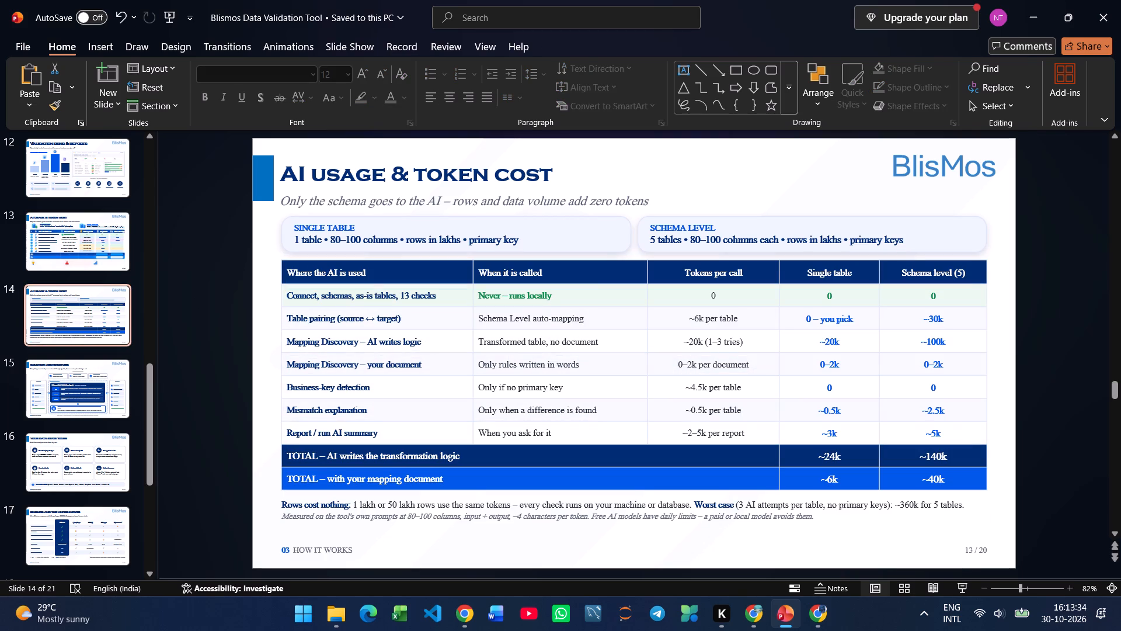
{"action": "left_click_drag", "start_coordinate": [954, 366], "coordinate": [907, 366]}
{"action": "key", "text": "ctrl+c"}
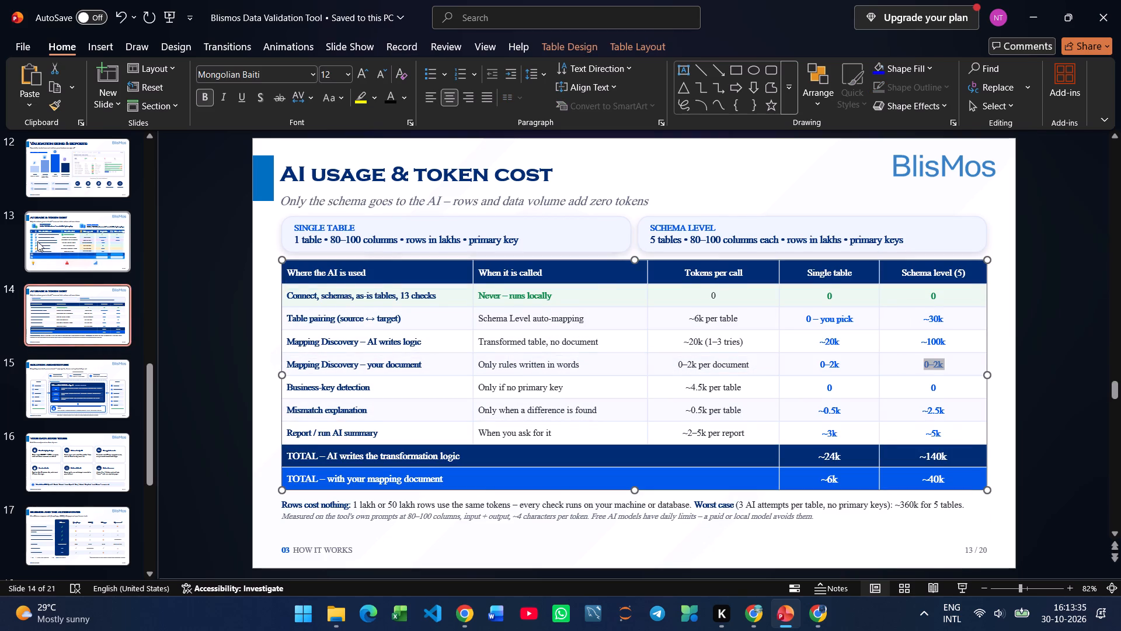
{"action": "left_click", "coordinate": [37, 241]}
{"action": "key", "text": "ctrl+v"}
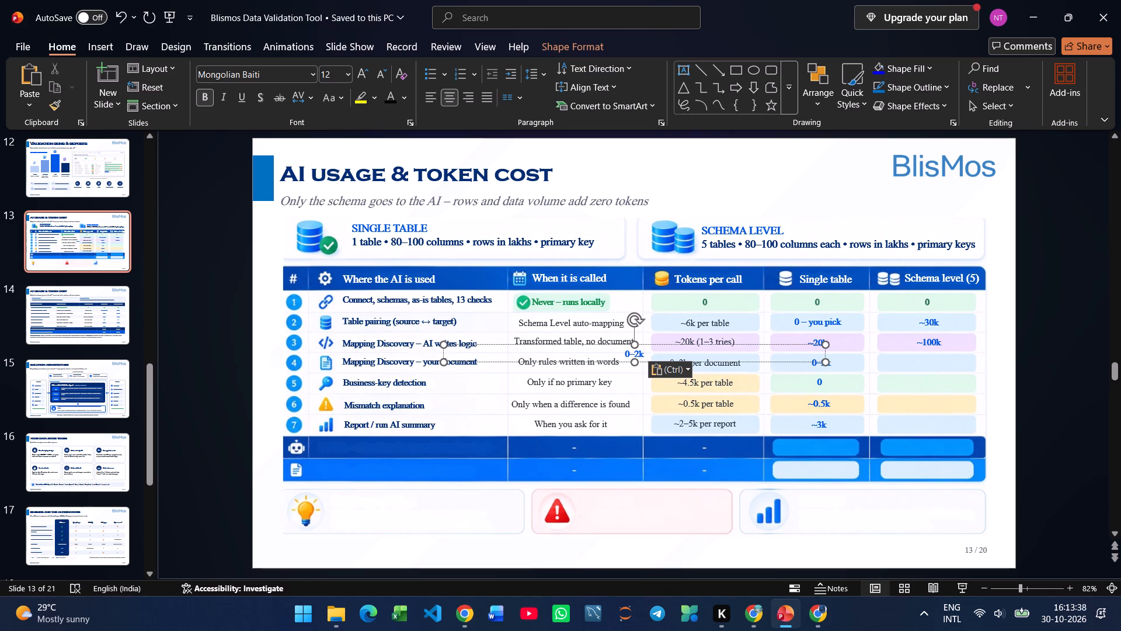
{"action": "left_click_drag", "start_coordinate": [822, 360], "coordinate": [537, 366]}
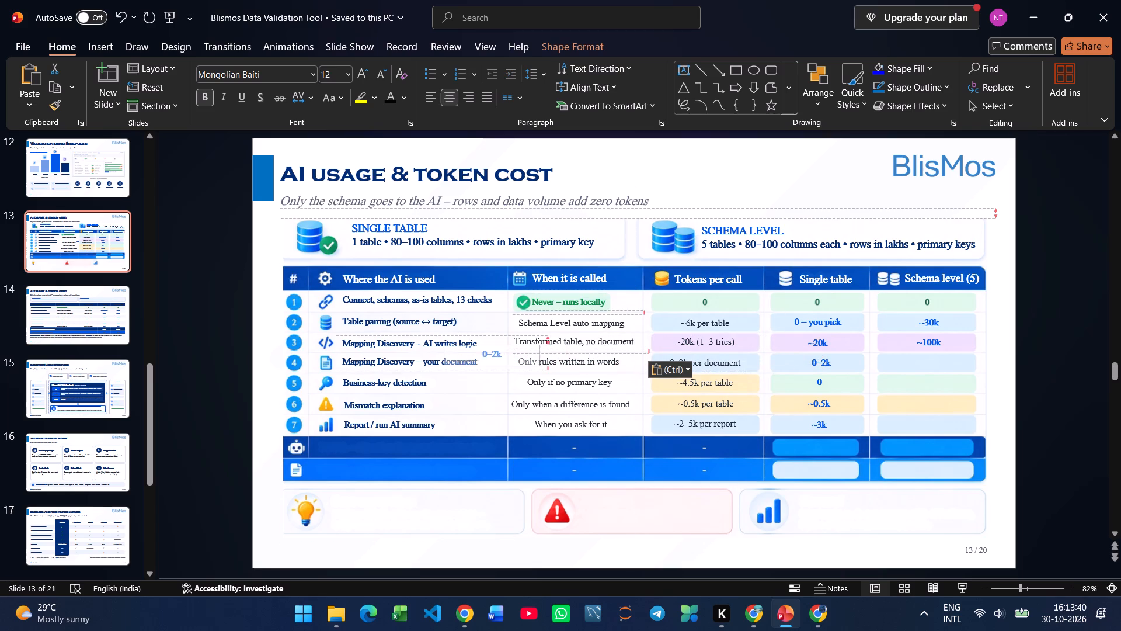
{"action": "left_click_drag", "start_coordinate": [537, 366], "coordinate": [485, 364]}
{"action": "left_click_drag", "start_coordinate": [474, 362], "coordinate": [923, 374]}
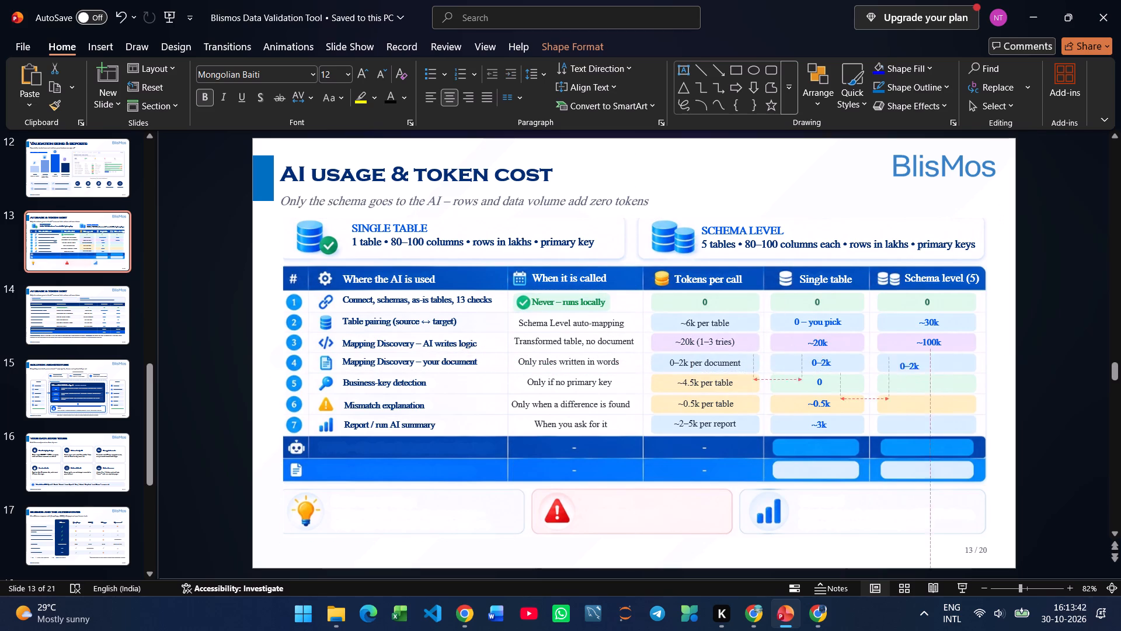
{"action": "left_click_drag", "start_coordinate": [923, 374], "coordinate": [941, 370]}
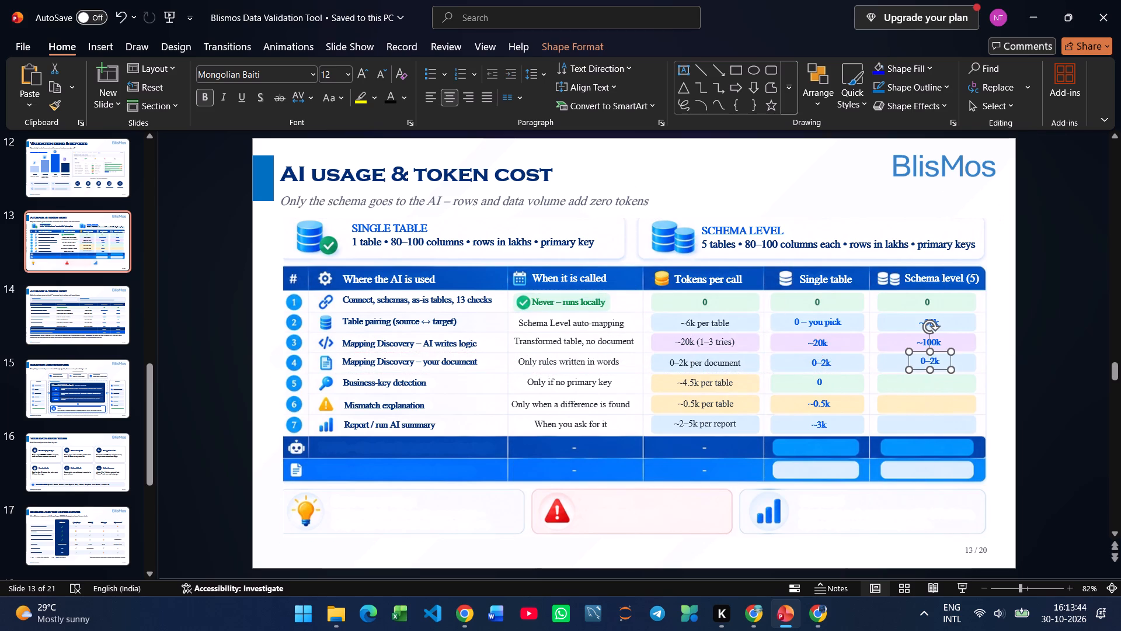
Fine-tune the positions of the "~100k" and "0–2k" boxes within rows 3 and 4 under "Schema level (5)".
{"action": "left_click", "coordinate": [915, 341]}
{"action": "left_click", "coordinate": [938, 349]}
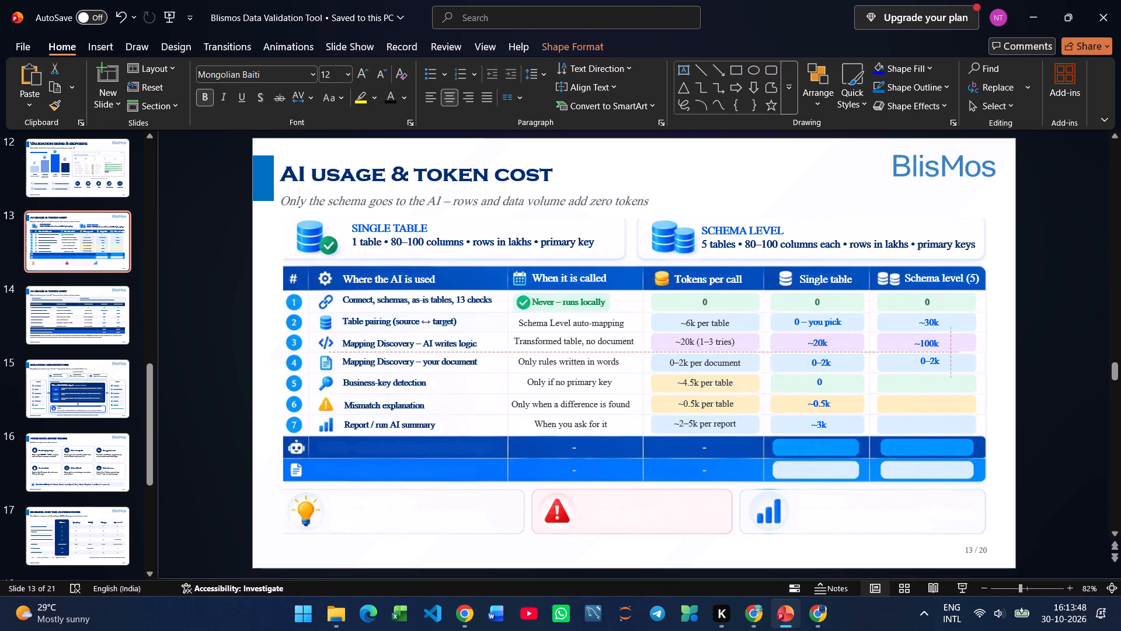
{"action": "left_click", "coordinate": [932, 363]}
{"action": "left_click", "coordinate": [938, 370]}
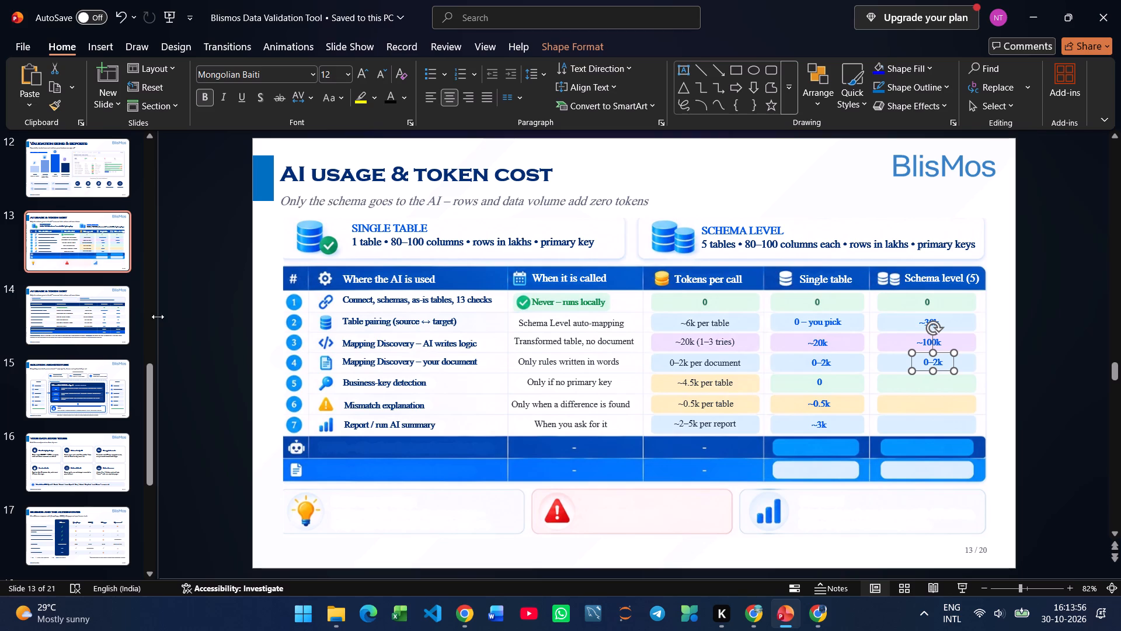
Paste the copied "0–2k" again on slide 13, shorten it to "0", narrow its box and place it in row 5 under "Schema level (5)".
{"action": "left_click", "coordinate": [64, 311]}
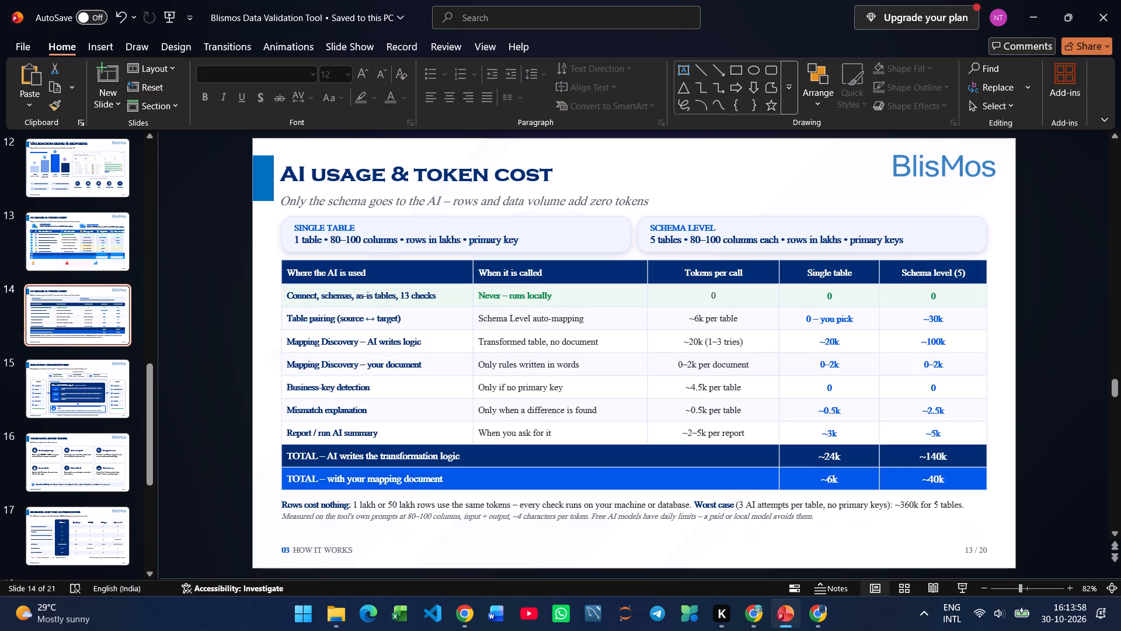
{"action": "left_click_drag", "start_coordinate": [944, 386], "coordinate": [934, 391]}
{"action": "left_click_drag", "start_coordinate": [950, 410], "coordinate": [923, 413]}
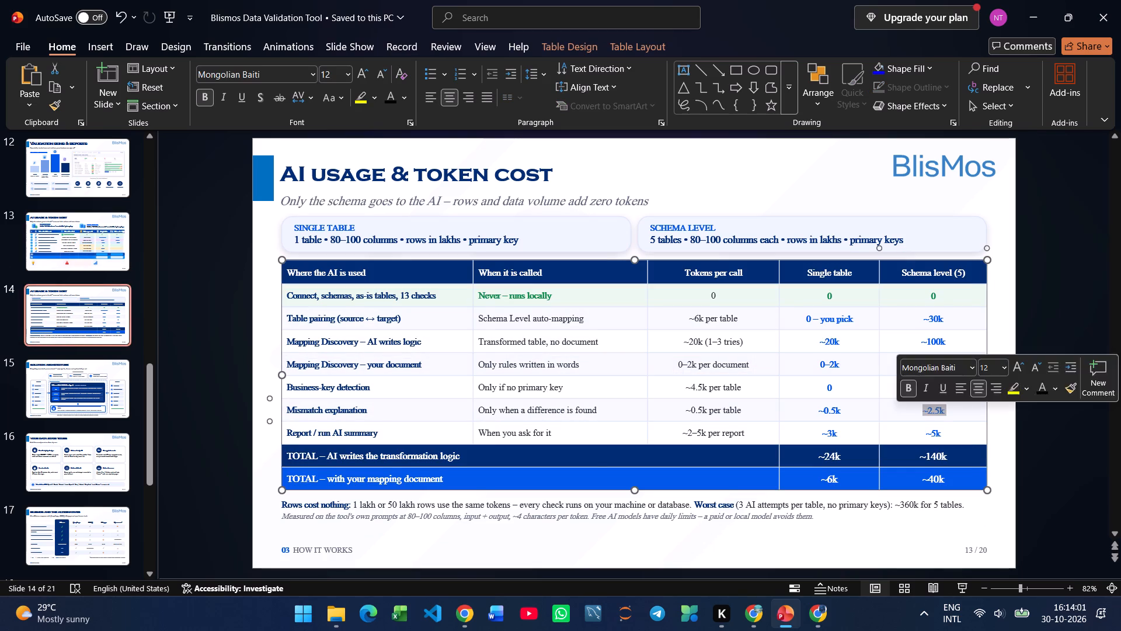
{"action": "left_click", "coordinate": [62, 249]}
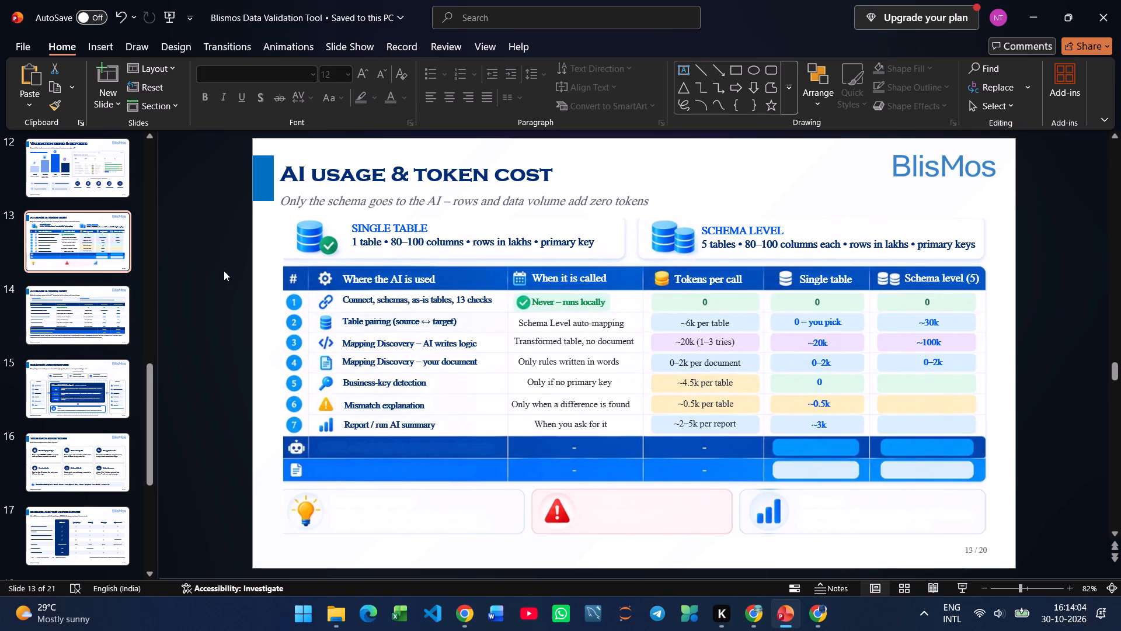
{"action": "key", "text": "ctrl+v"}
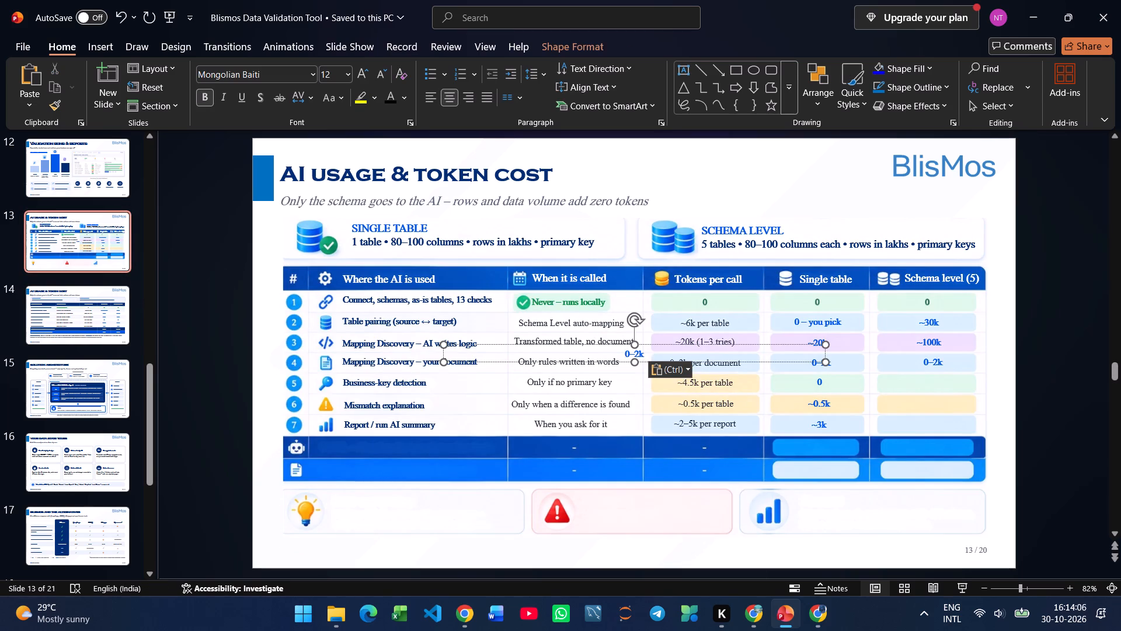
{"action": "key", "text": "Right"}
{"action": "key", "text": "Right"}
{"action": "key", "text": "Right"}
{"action": "key", "text": "Right"}
{"action": "key", "text": "Right"}
{"action": "key", "text": "BackSpace"}
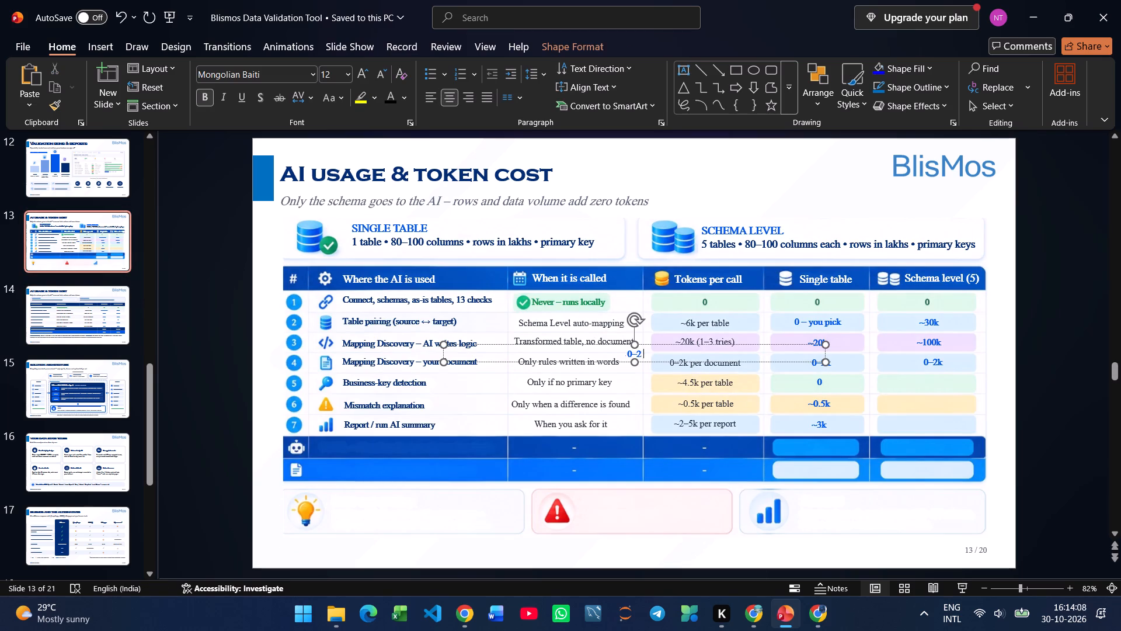
{"action": "key", "text": "BackSpace"}
{"action": "key", "text": "BackSpace"}
{"action": "left_click_drag", "start_coordinate": [825, 361], "coordinate": [598, 369]}
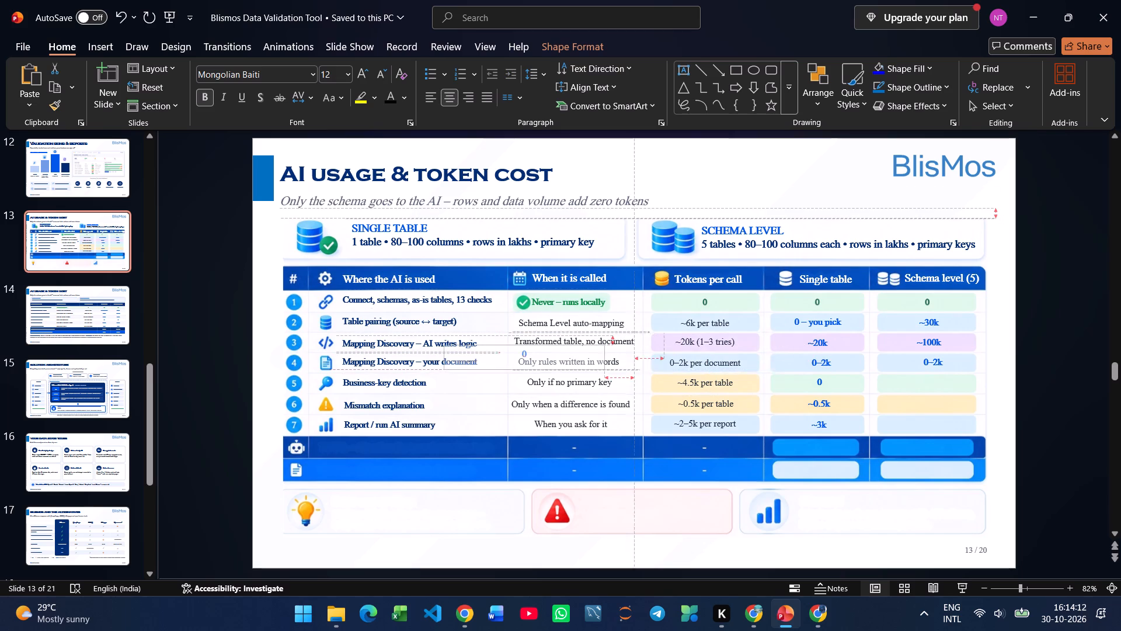
{"action": "left_click_drag", "start_coordinate": [598, 369], "coordinate": [486, 366]}
{"action": "left_click_drag", "start_coordinate": [475, 362], "coordinate": [826, 382]}
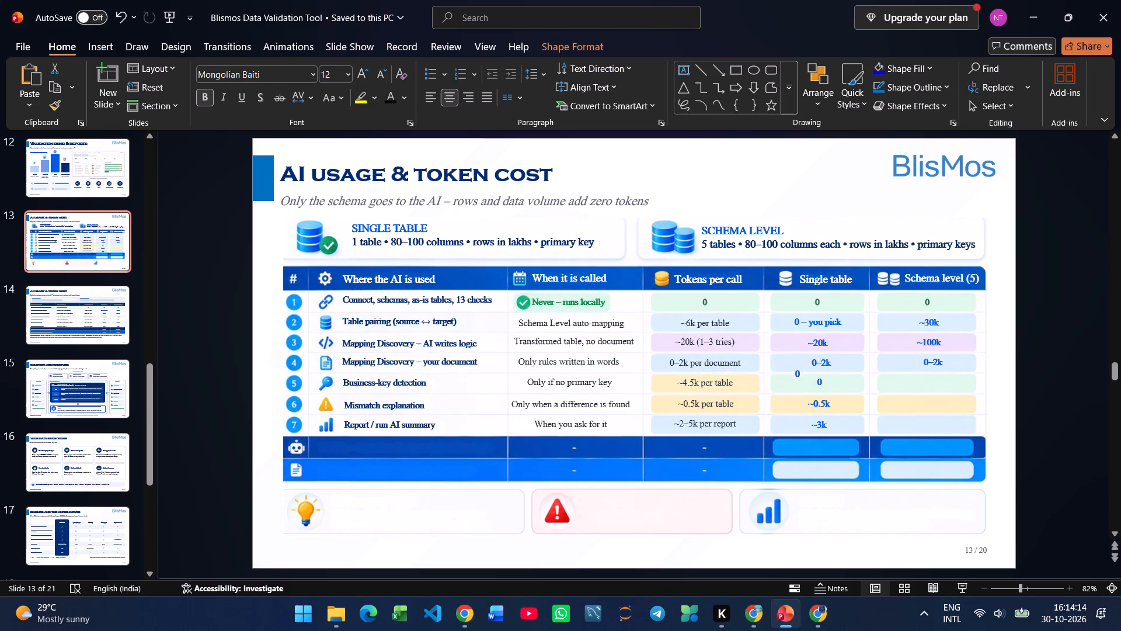
{"action": "left_click_drag", "start_coordinate": [826, 382], "coordinate": [943, 391]}
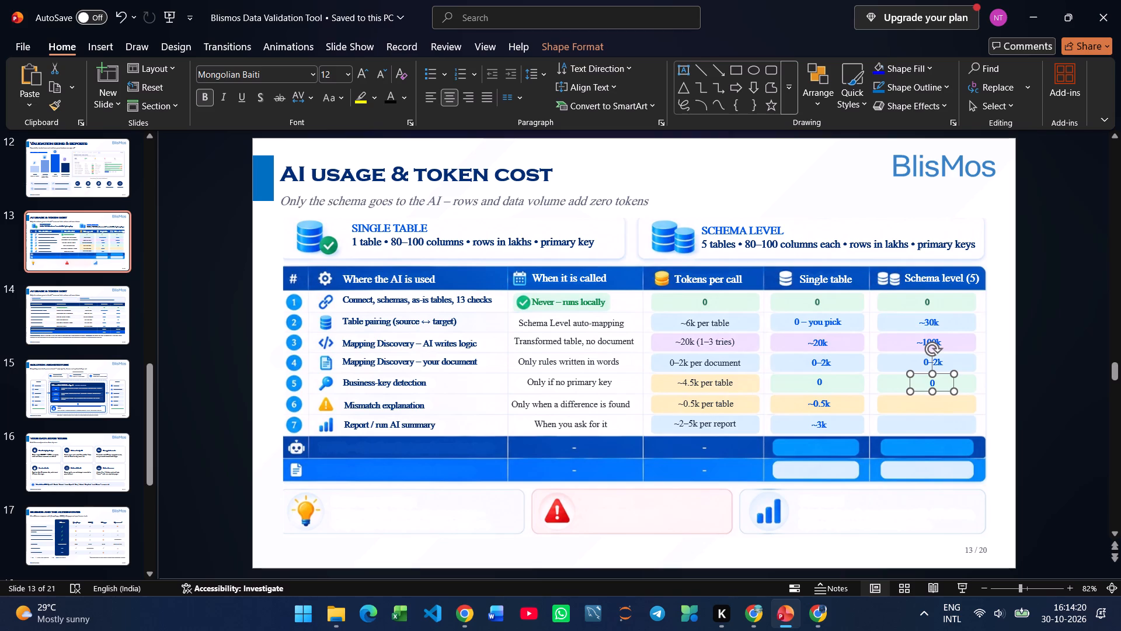
Copy the "Schema level (5)" value "~2.5k" from slide 14 to slide 13, narrow its box and place it in row 6 under "Schema level (5)".
{"action": "left_click", "coordinate": [58, 319]}
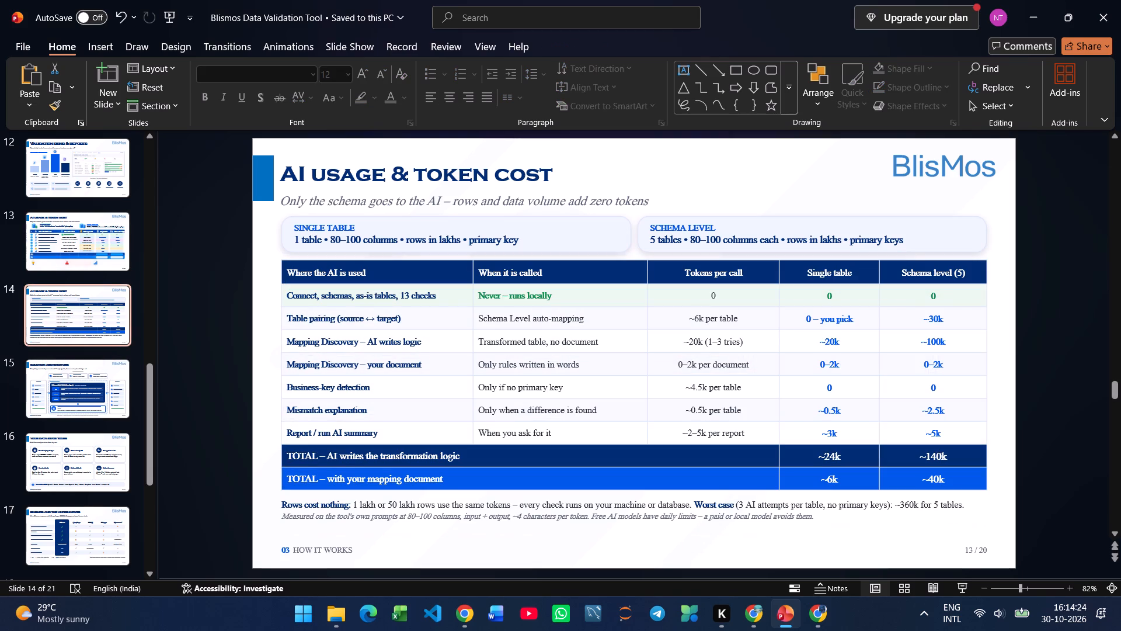
{"action": "left_click_drag", "start_coordinate": [953, 413], "coordinate": [912, 408]}
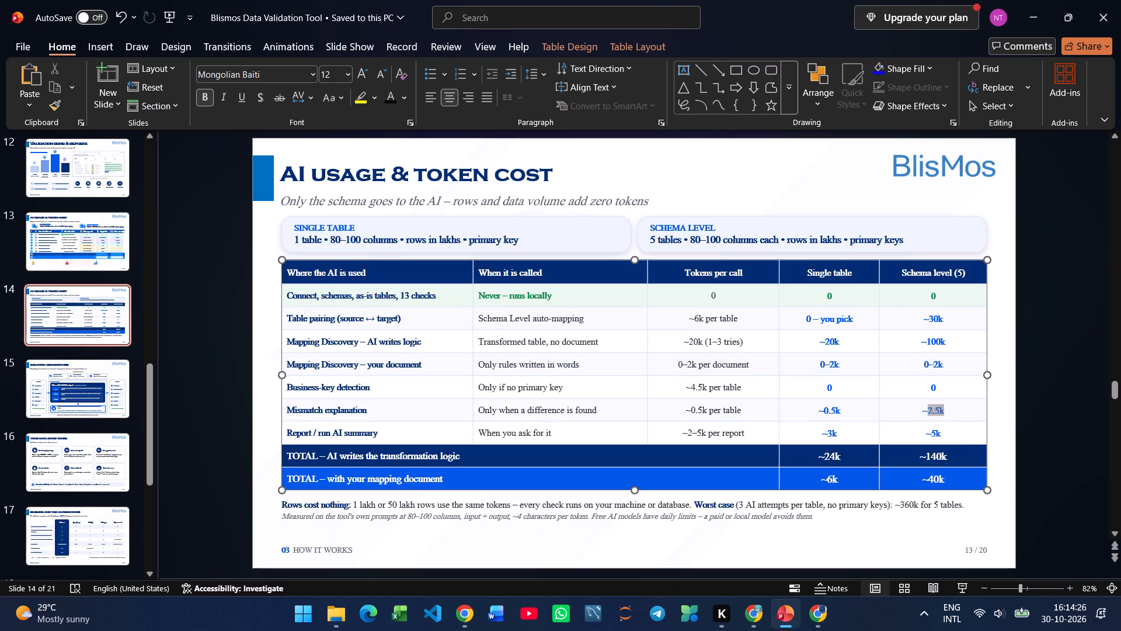
{"action": "left_click_drag", "start_coordinate": [912, 408], "coordinate": [911, 408]}
{"action": "key", "text": "ctrl+c"}
{"action": "left_click", "coordinate": [70, 230]}
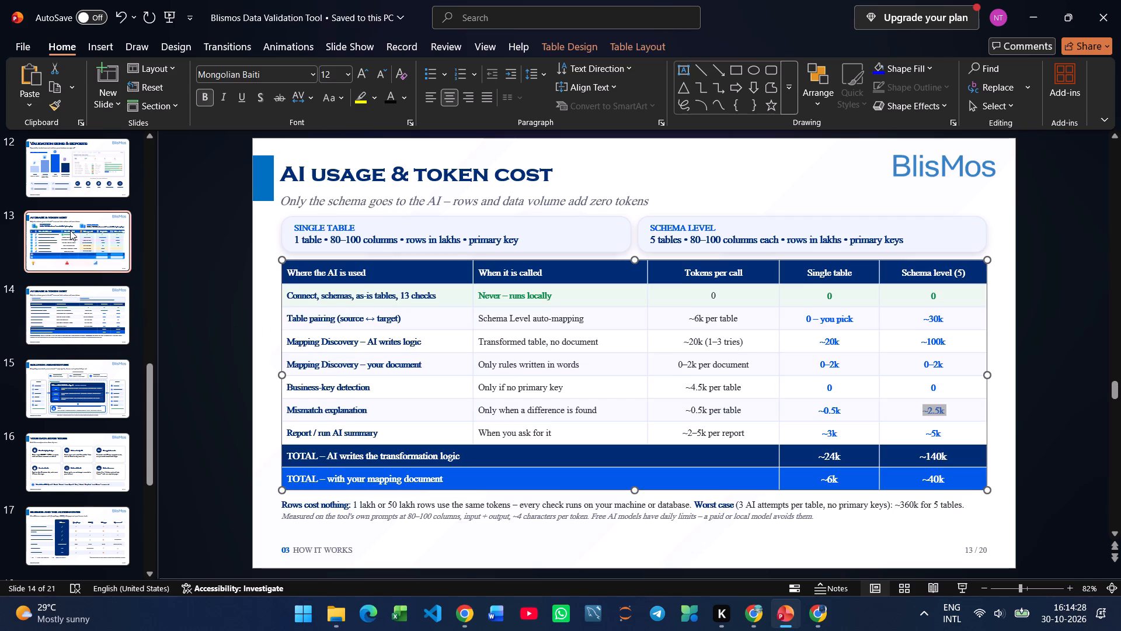
{"action": "key", "text": "ctrl+v"}
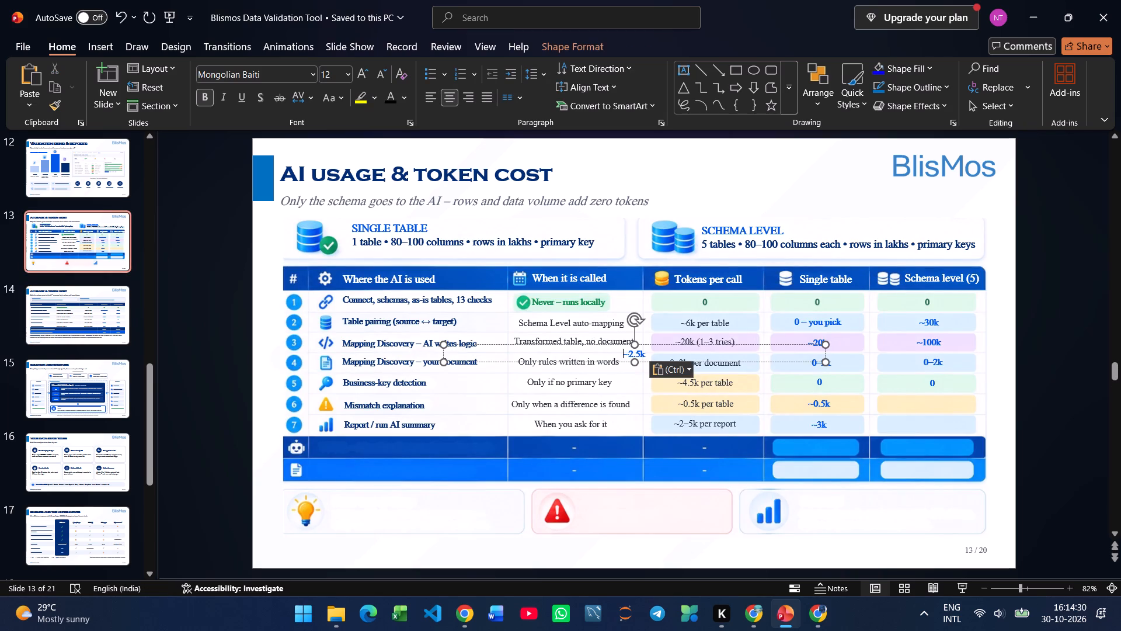
{"action": "left_click_drag", "start_coordinate": [827, 363], "coordinate": [525, 362]}
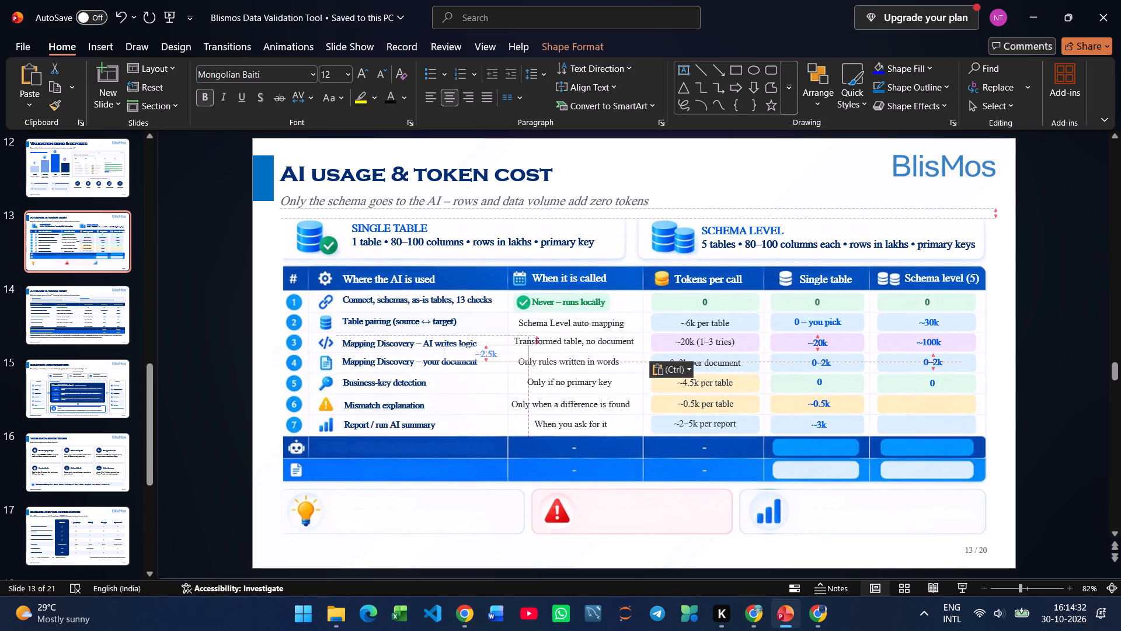
{"action": "left_click_drag", "start_coordinate": [525, 362], "coordinate": [486, 362]}
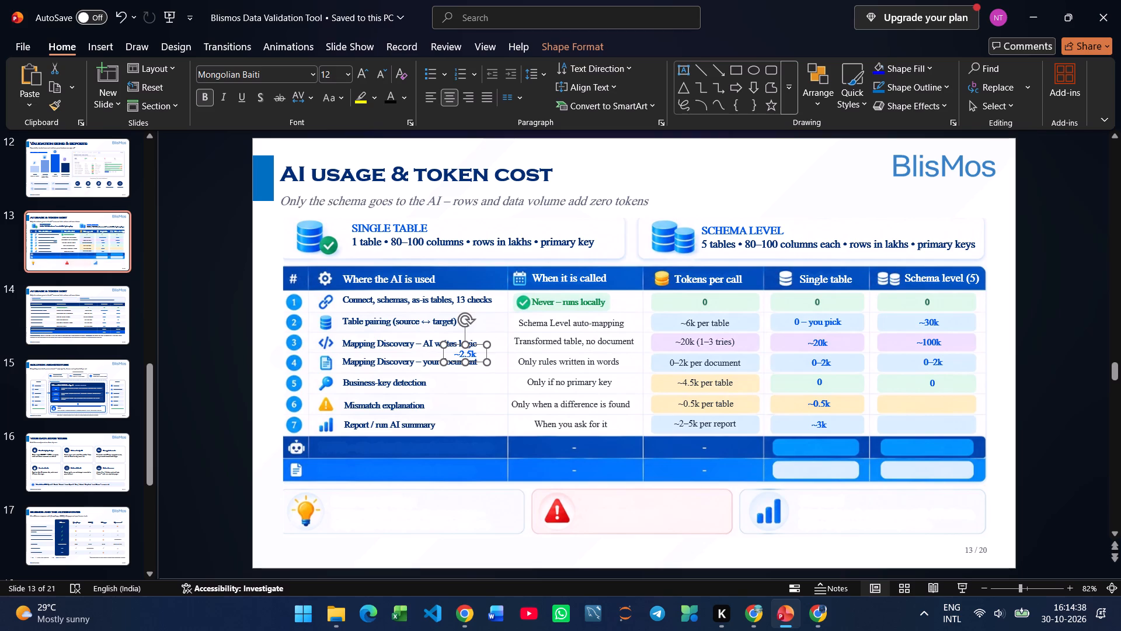
{"action": "left_click_drag", "start_coordinate": [476, 361], "coordinate": [932, 418]}
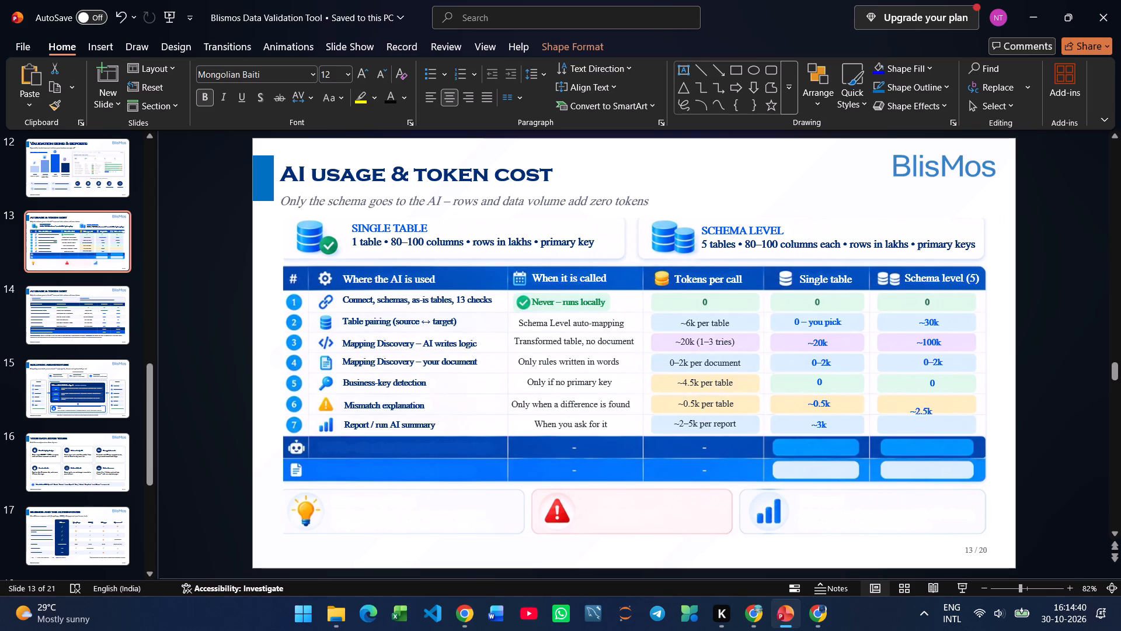
{"action": "left_click_drag", "start_coordinate": [932, 418], "coordinate": [942, 412]}
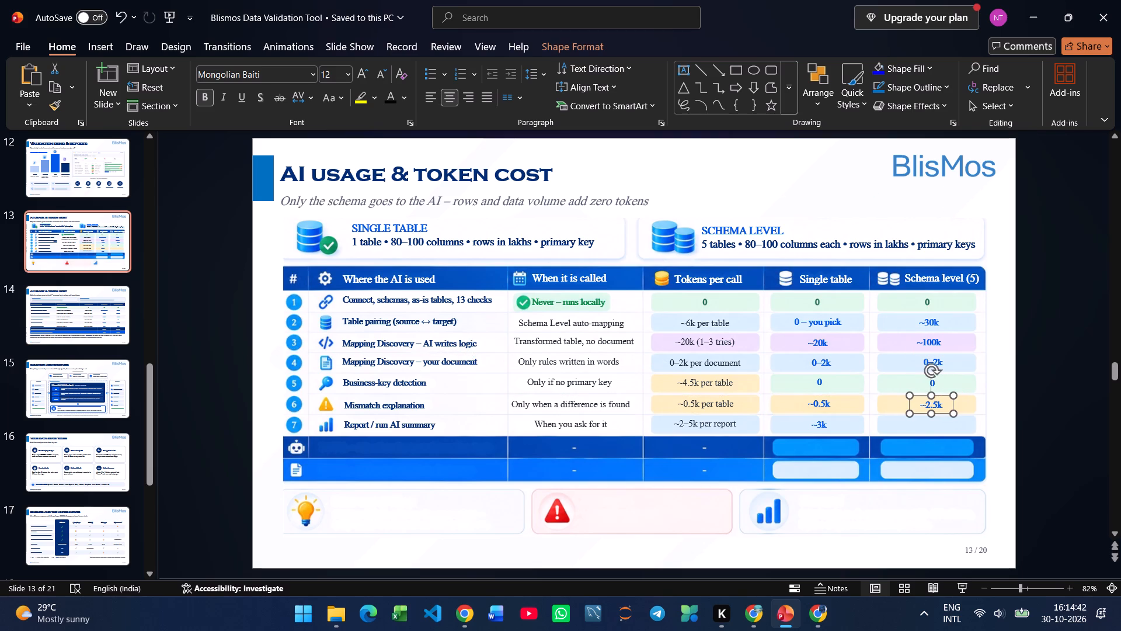
Copy the "Schema level (5)" value "~5k" from slide 14 to slide 13, narrow its box and place it in row 7 under "Schema level (5)".
{"action": "left_click", "coordinate": [102, 253]}
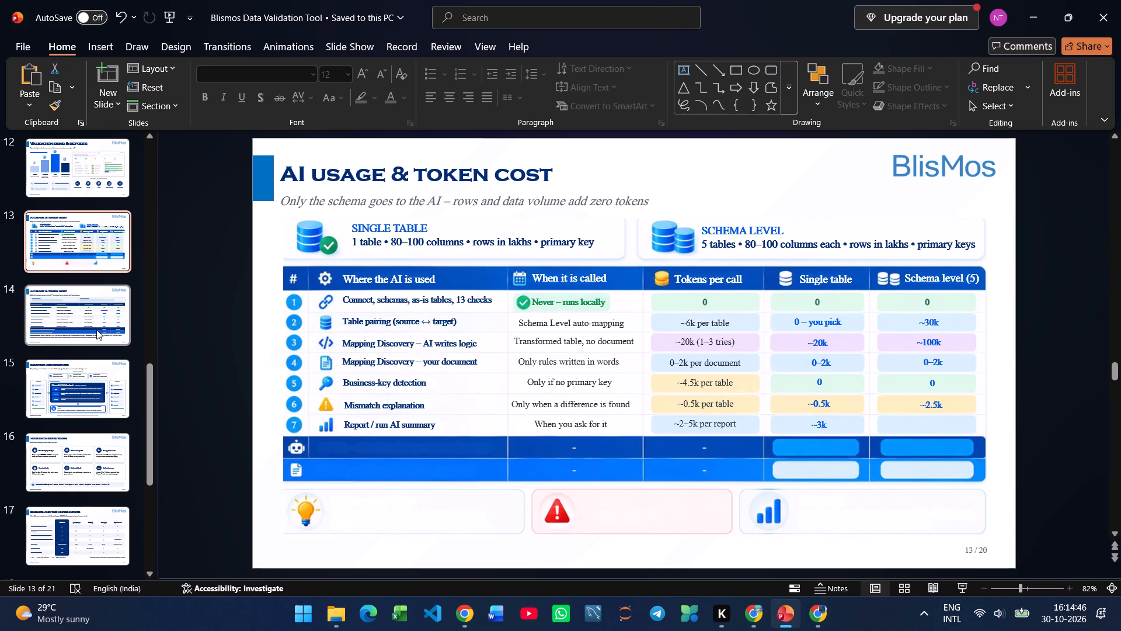
{"action": "left_click", "coordinate": [96, 330]}
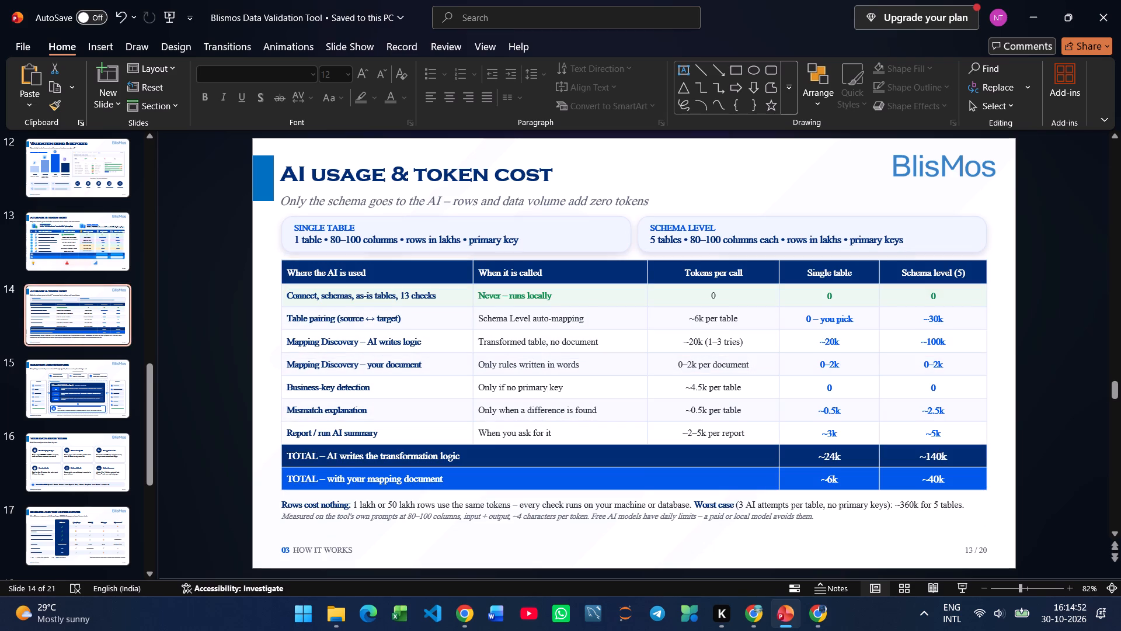
{"action": "left_click_drag", "start_coordinate": [951, 431], "coordinate": [931, 435]}
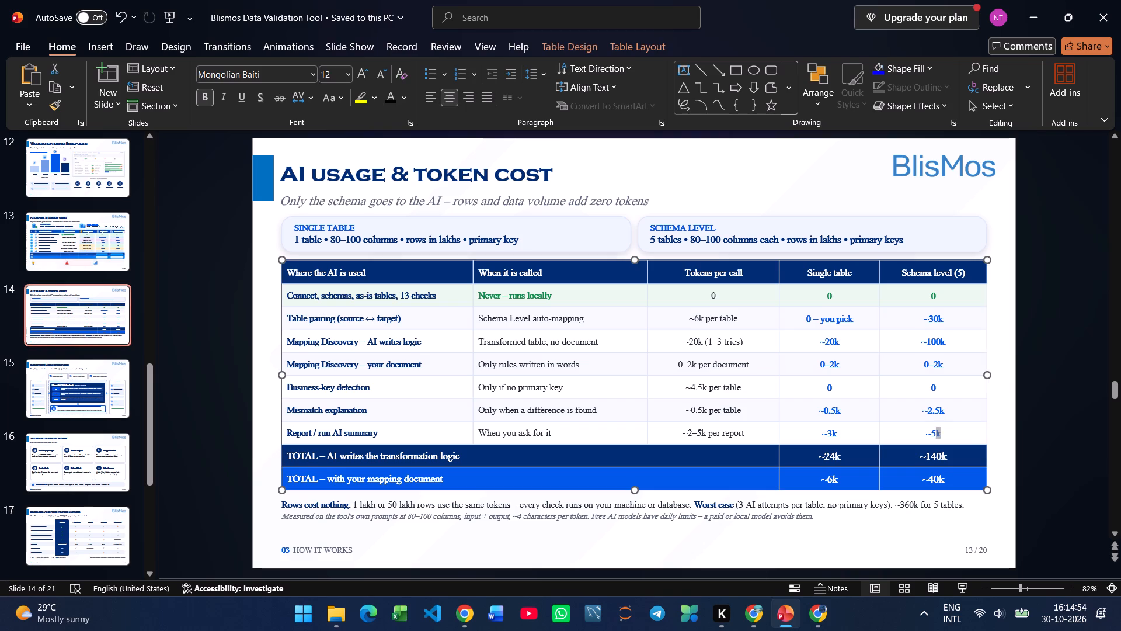
{"action": "left_click_drag", "start_coordinate": [931, 435], "coordinate": [922, 436]}
{"action": "key", "text": "ctrl+c"}
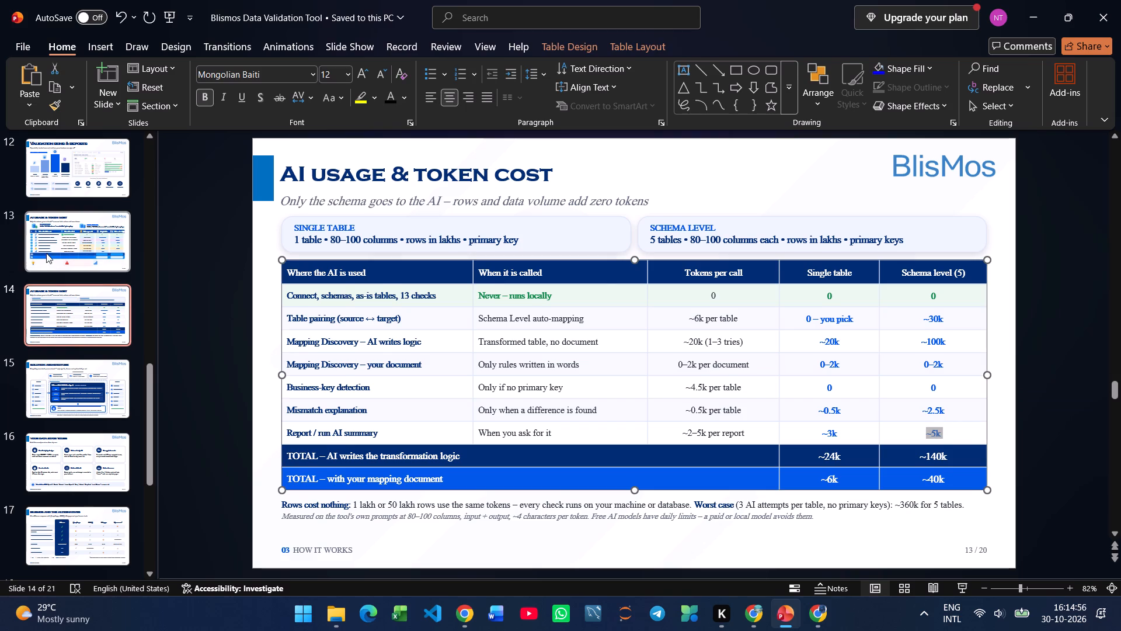
{"action": "left_click", "coordinate": [46, 253]}
{"action": "key", "text": "ctrl+v"}
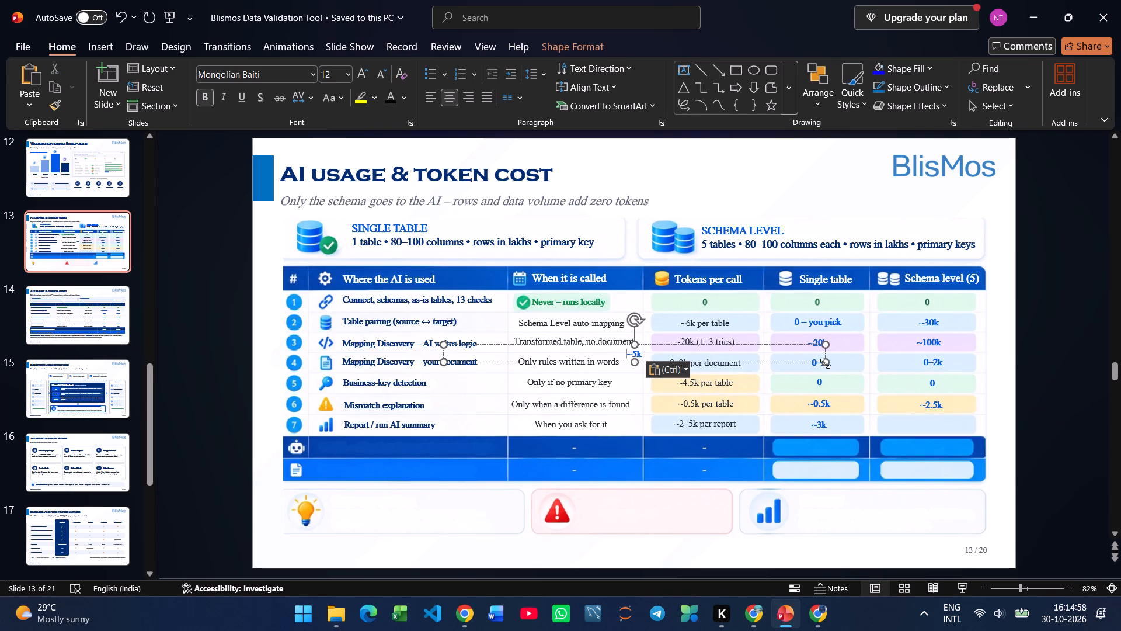
{"action": "left_click_drag", "start_coordinate": [826, 362], "coordinate": [495, 366]}
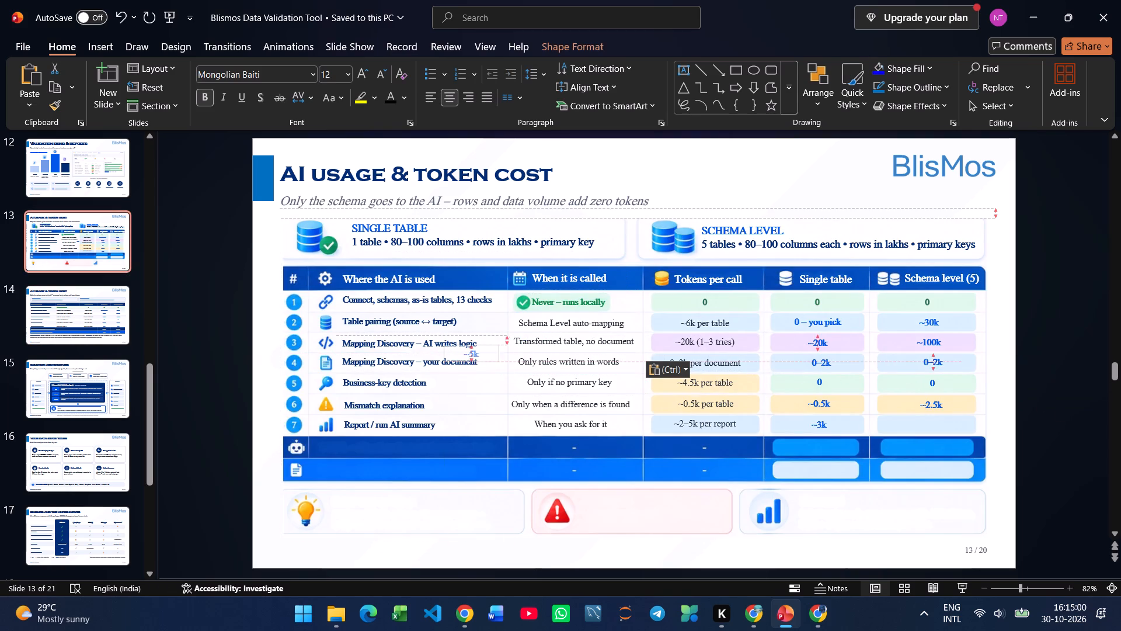
{"action": "left_click_drag", "start_coordinate": [495, 366], "coordinate": [490, 365]}
{"action": "left_click_drag", "start_coordinate": [479, 361], "coordinate": [918, 435]}
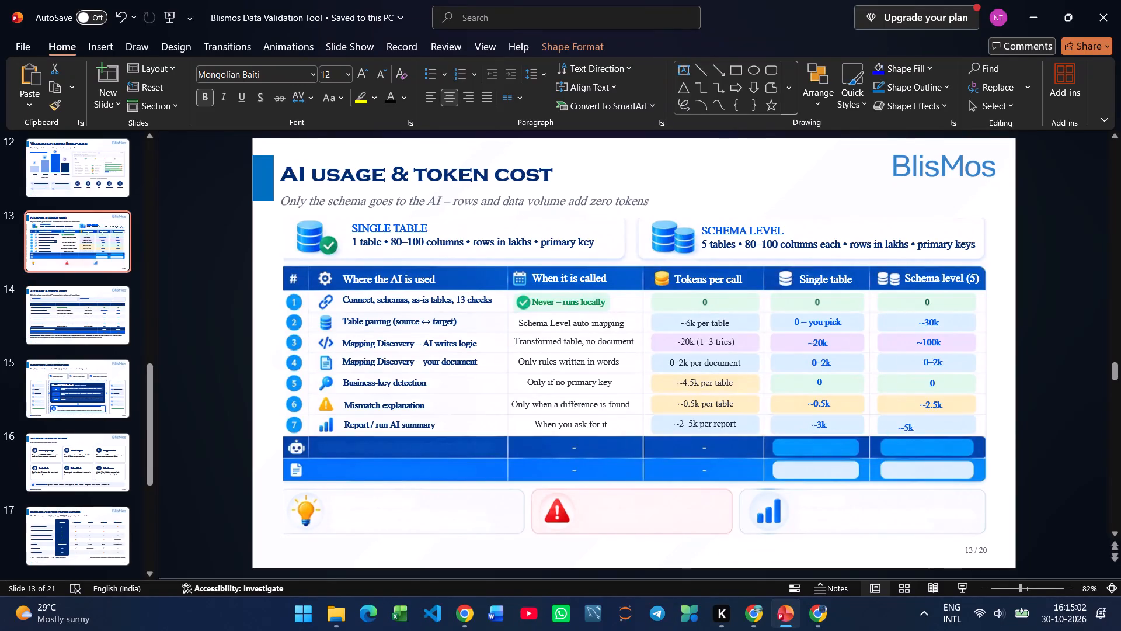
{"action": "left_click_drag", "start_coordinate": [918, 435], "coordinate": [944, 431]}
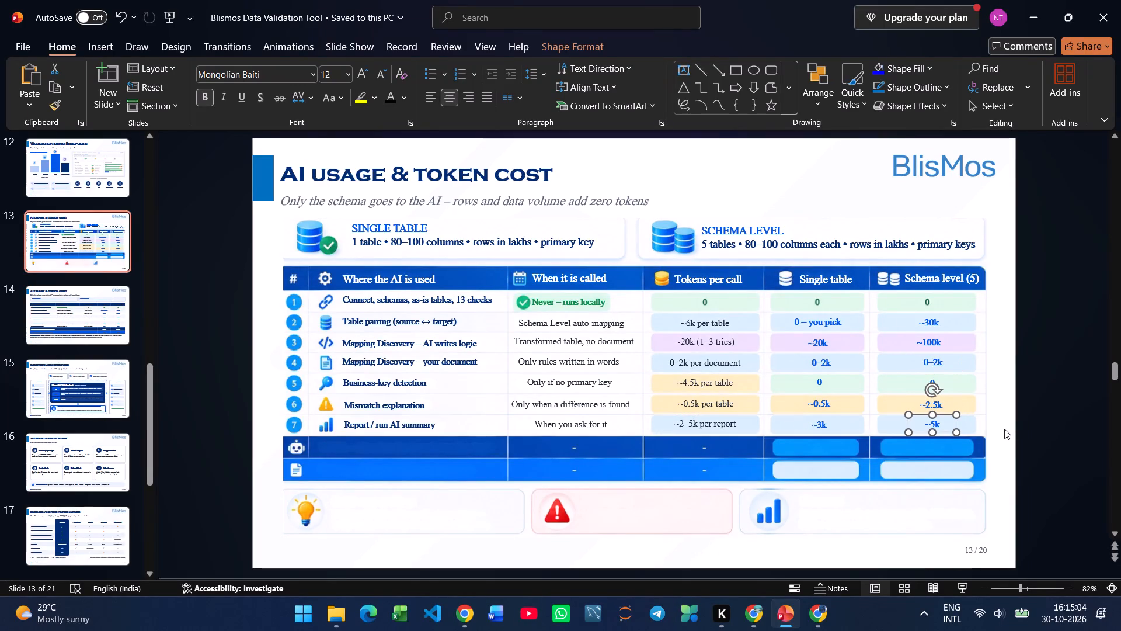
Copy "TOTAL – AI writes the transformation logic" from slide 14 onto slide 13 and colour the pasted text black.
{"action": "left_click", "coordinate": [83, 318]}
{"action": "left_click_drag", "start_coordinate": [480, 460], "coordinate": [338, 452]}
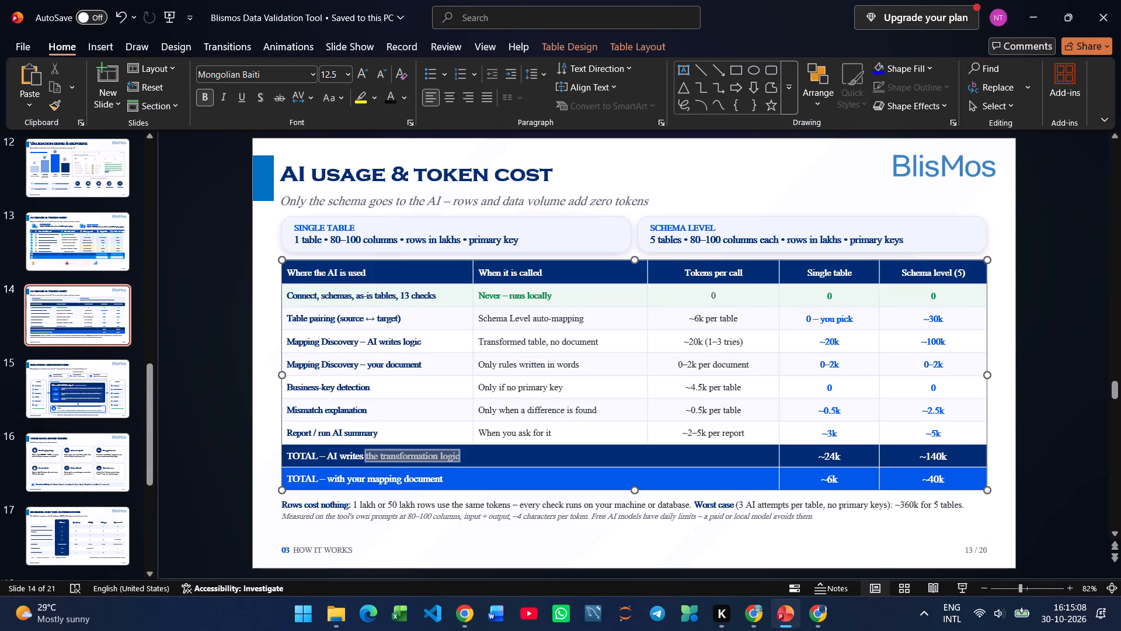
{"action": "left_click_drag", "start_coordinate": [338, 452], "coordinate": [284, 452]}
{"action": "key", "text": "ctrl+c"}
{"action": "left_click", "coordinate": [47, 242]}
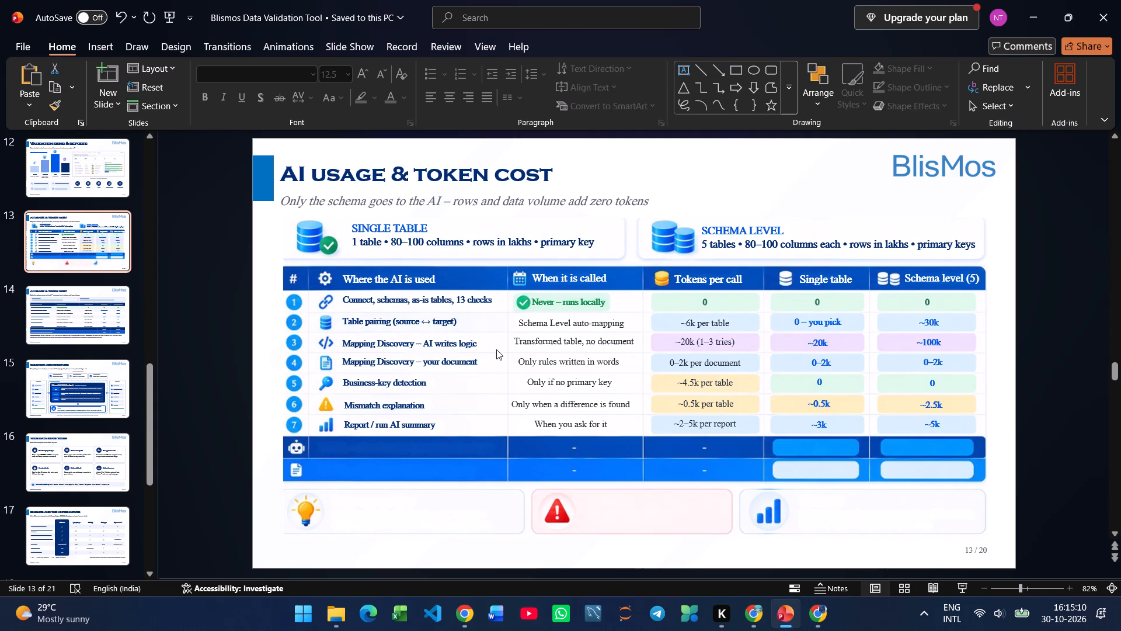
{"action": "key", "text": "ctrl+v"}
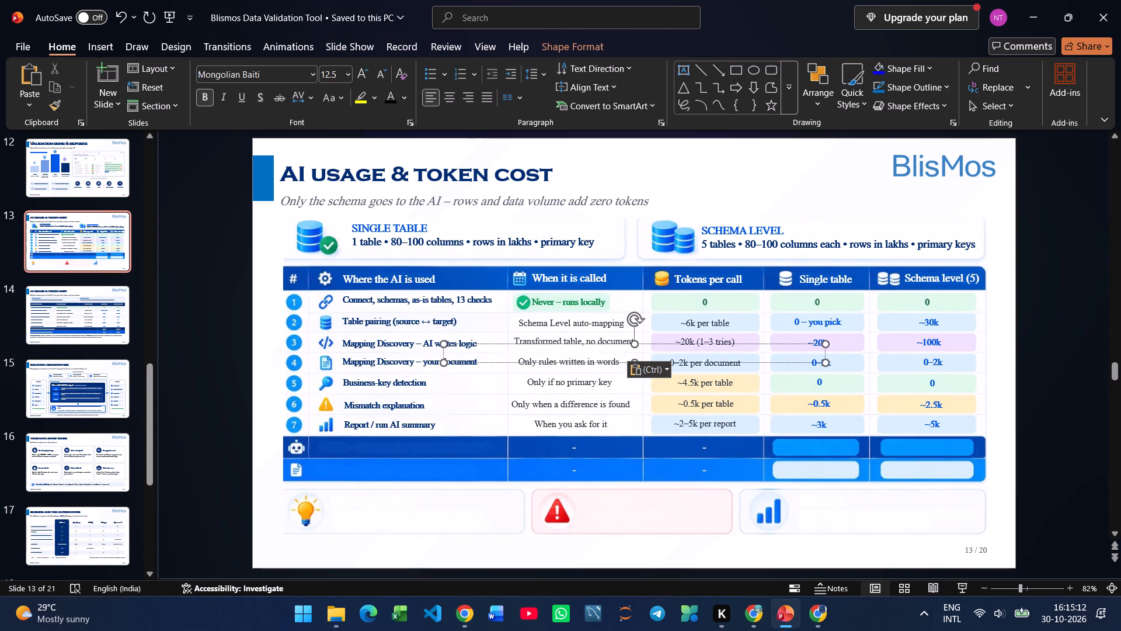
{"action": "left_click", "coordinate": [732, 362]}
{"action": "left_click", "coordinate": [395, 95]}
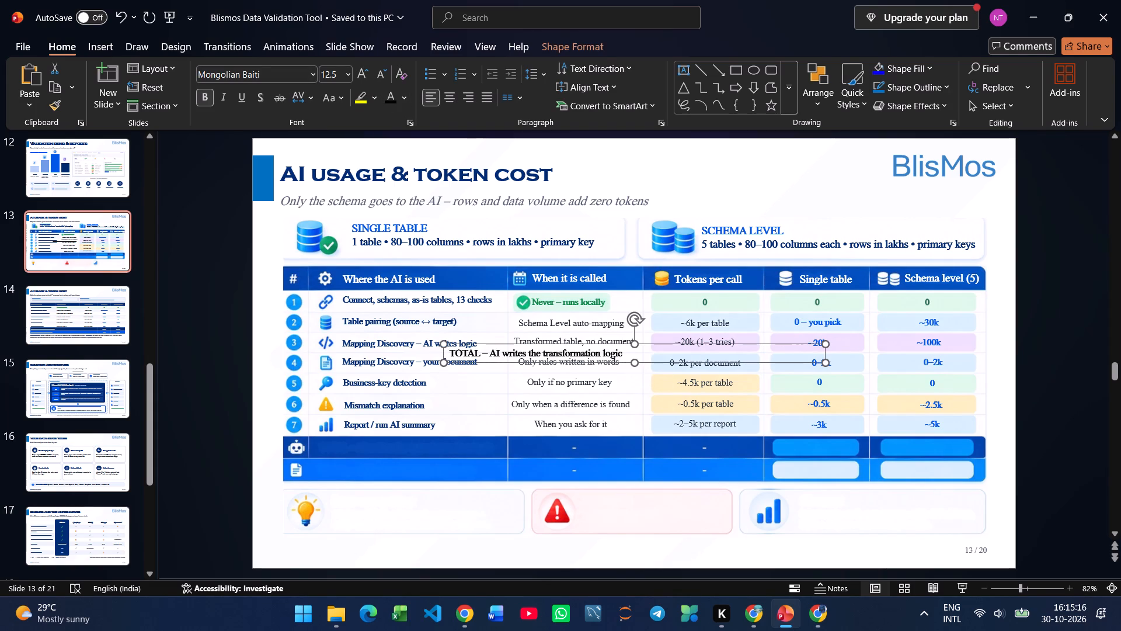
Narrow the "TOTAL – AI writes the transformation logic" box to its text and place it beside the robot icon in the first total row.
{"action": "left_click_drag", "start_coordinate": [821, 362], "coordinate": [810, 363]}
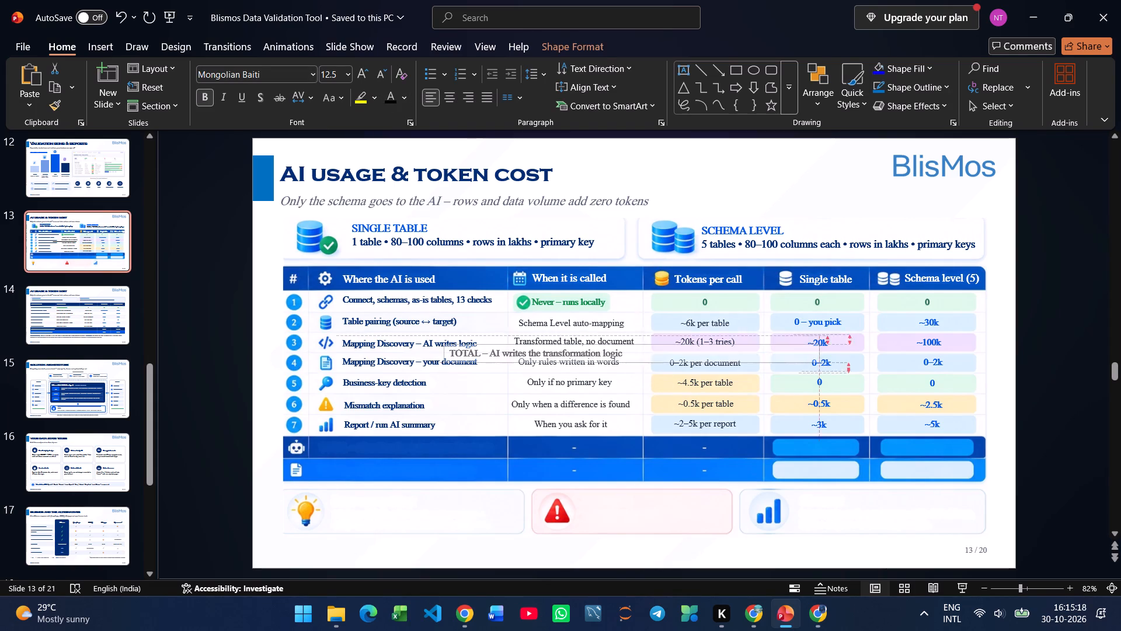
{"action": "left_click_drag", "start_coordinate": [810, 363], "coordinate": [626, 364]}
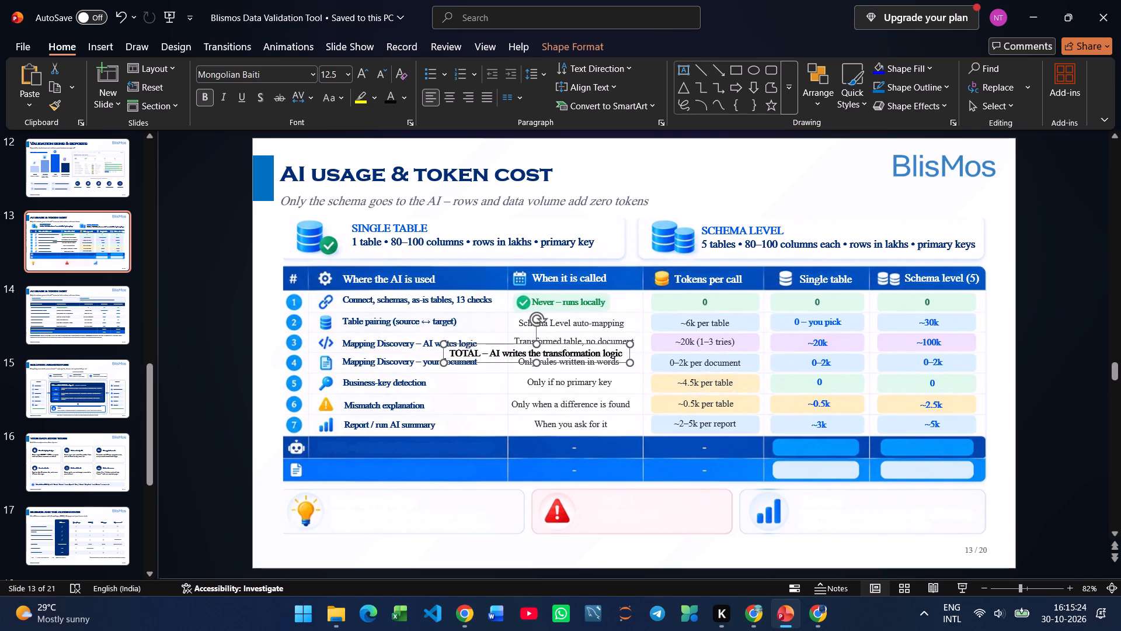
{"action": "left_click_drag", "start_coordinate": [609, 362], "coordinate": [566, 410]}
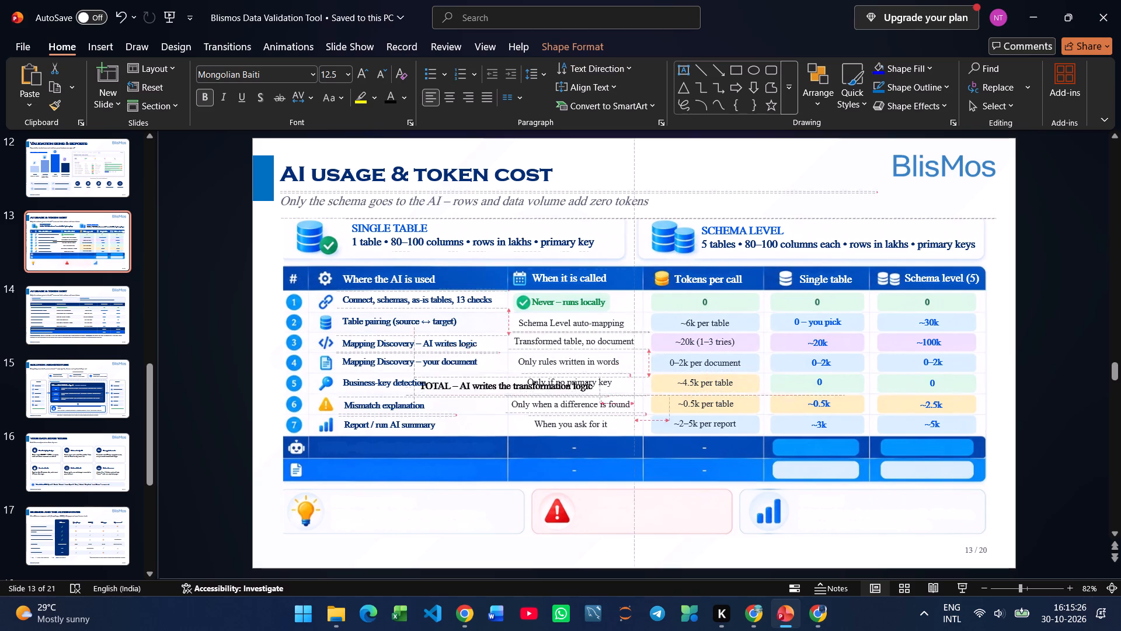
{"action": "left_click_drag", "start_coordinate": [566, 410], "coordinate": [480, 454]}
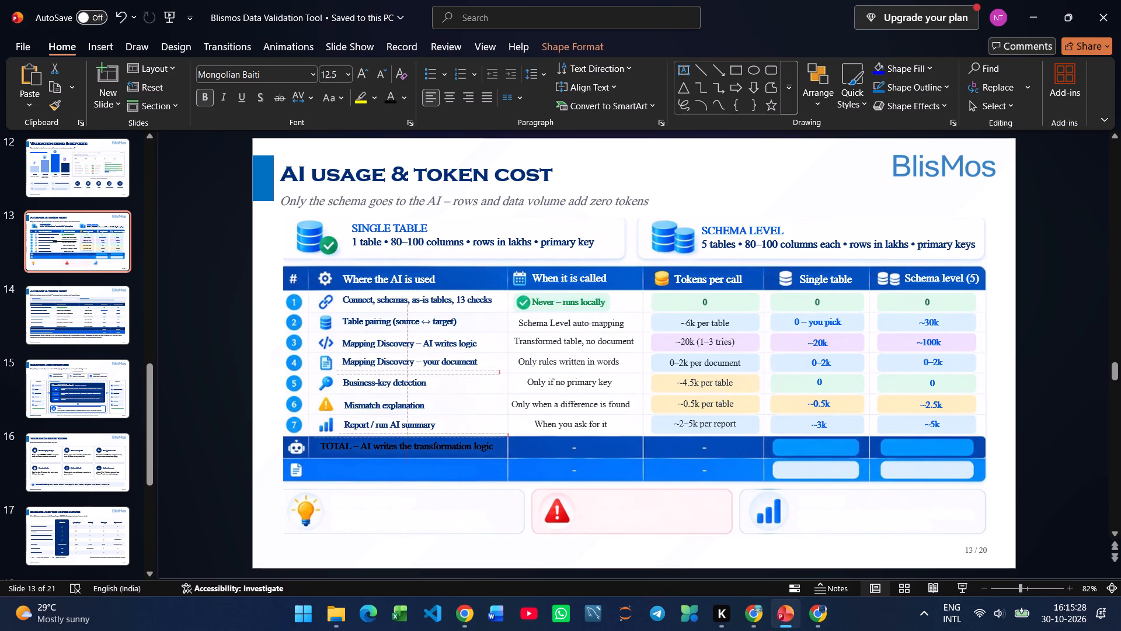
{"action": "left_click_drag", "start_coordinate": [480, 454], "coordinate": [478, 455]}
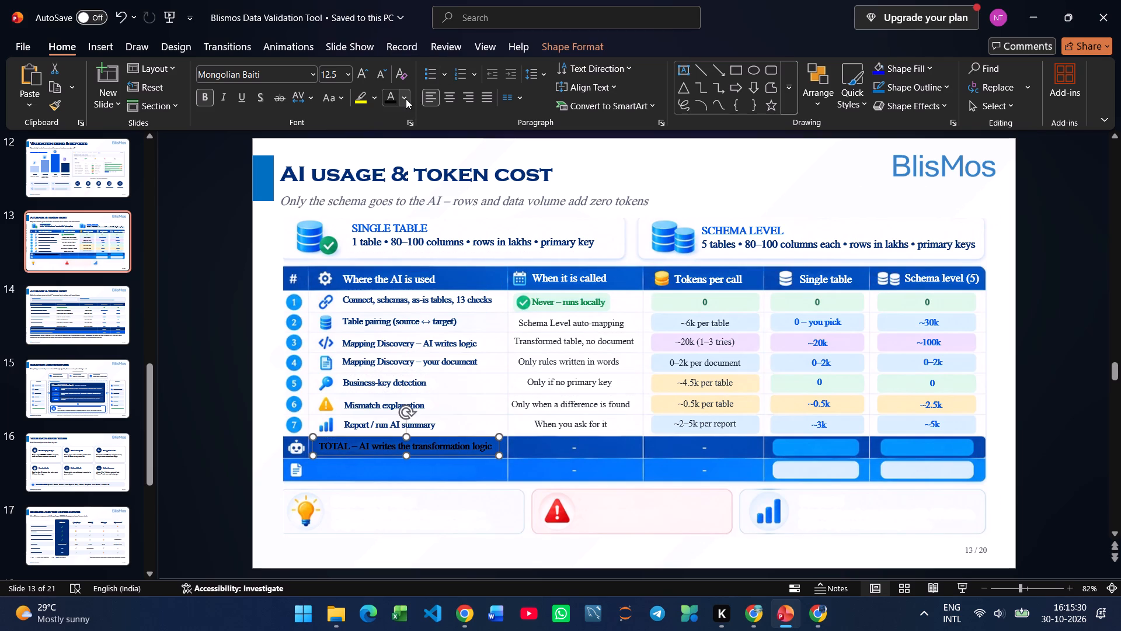
Give the first total label a near-white theme colour and font size 13, and widen its box so the text fits on one line.
{"action": "left_click", "coordinate": [405, 99]}
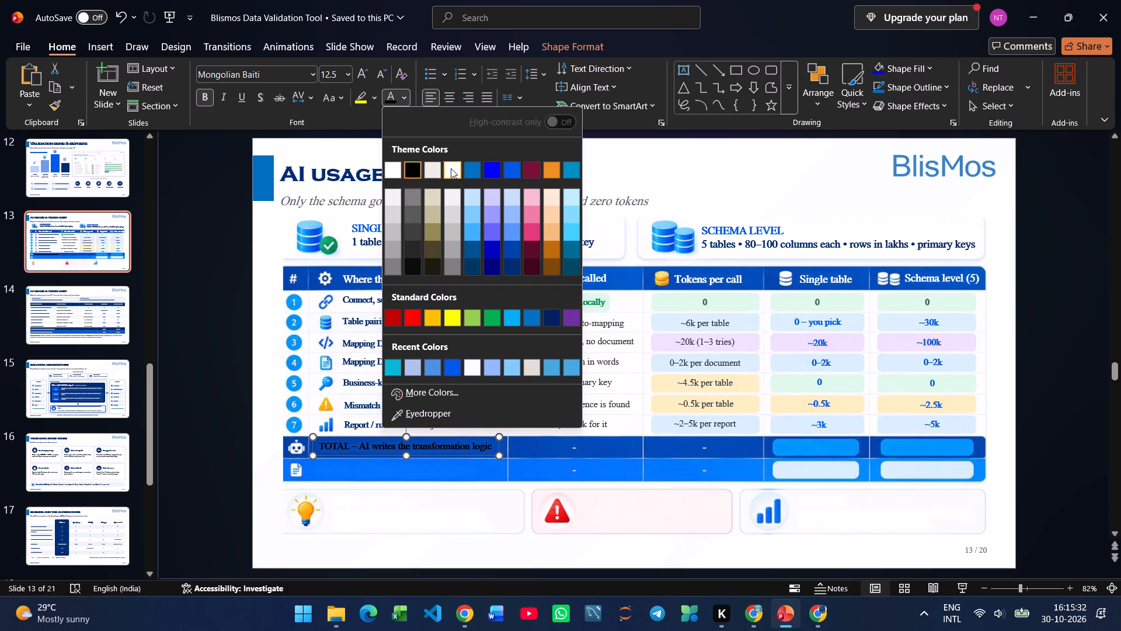
{"action": "left_click", "coordinate": [451, 168]}
{"action": "left_click", "coordinate": [363, 73]}
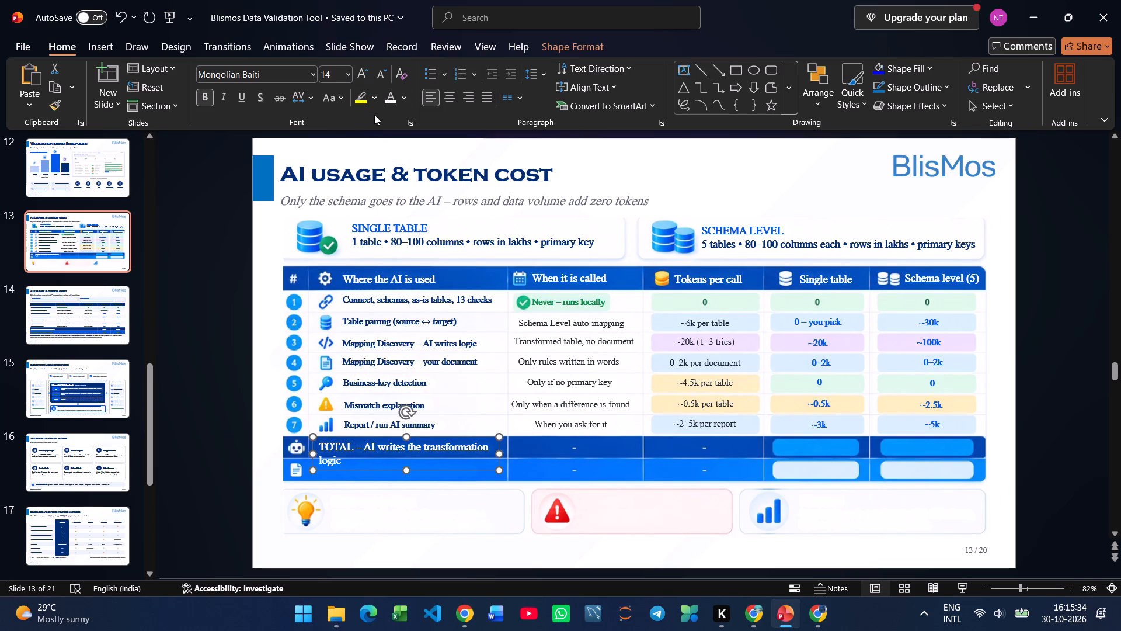
{"action": "left_click", "coordinate": [328, 79]}
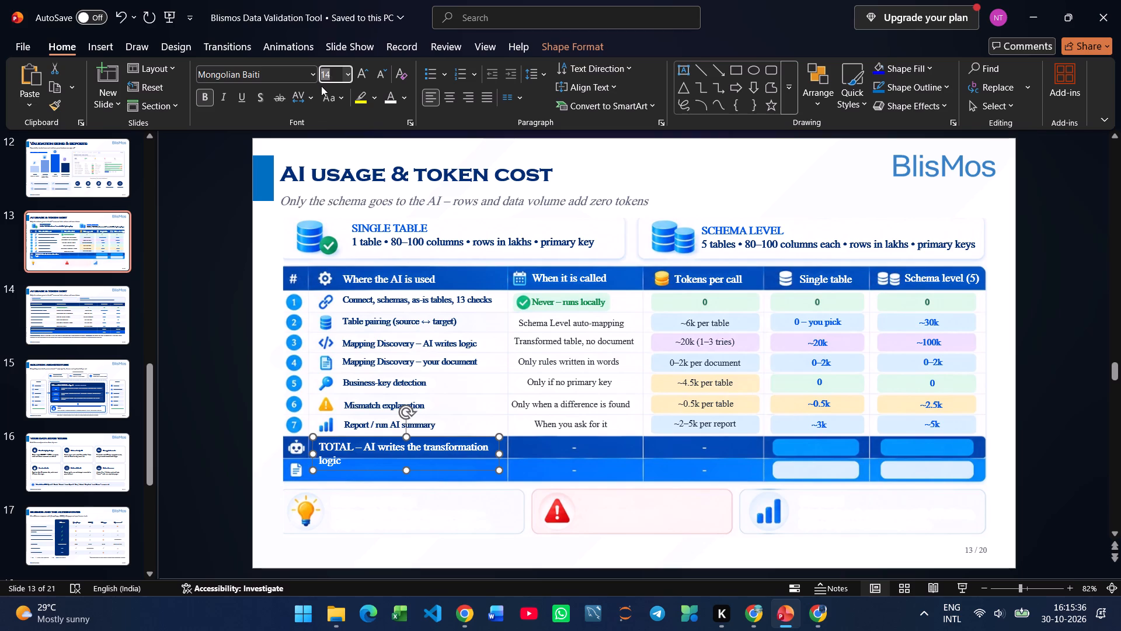
{"action": "type", "text": "13"}
{"action": "key", "text": "Return"}
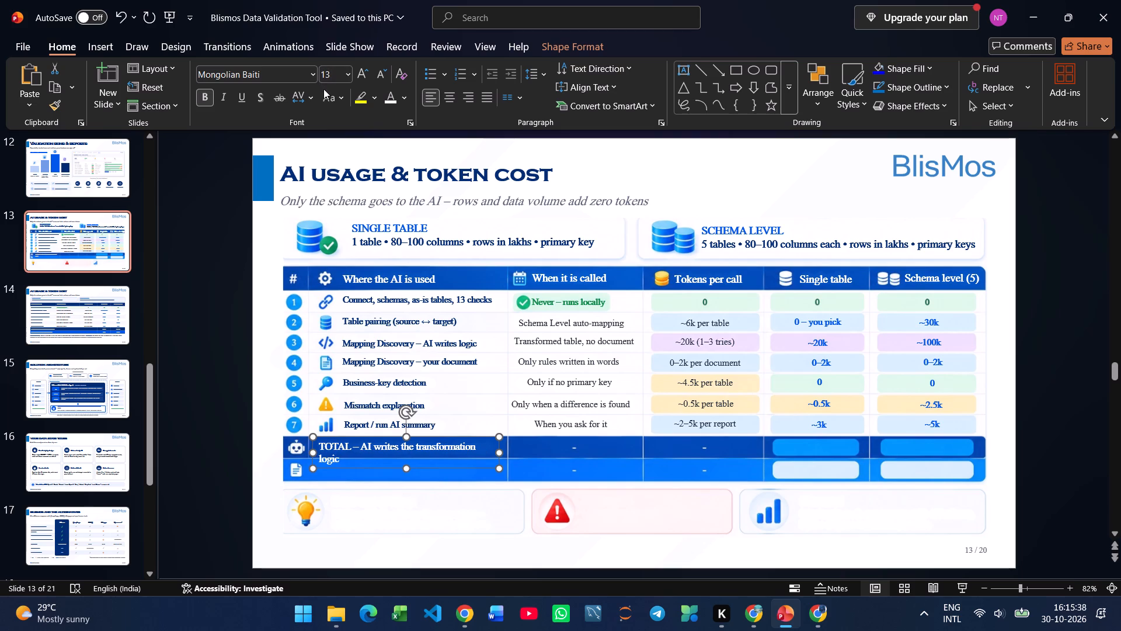
{"action": "left_click_drag", "start_coordinate": [497, 453], "coordinate": [506, 451]}
{"action": "left_click", "coordinate": [366, 456]}
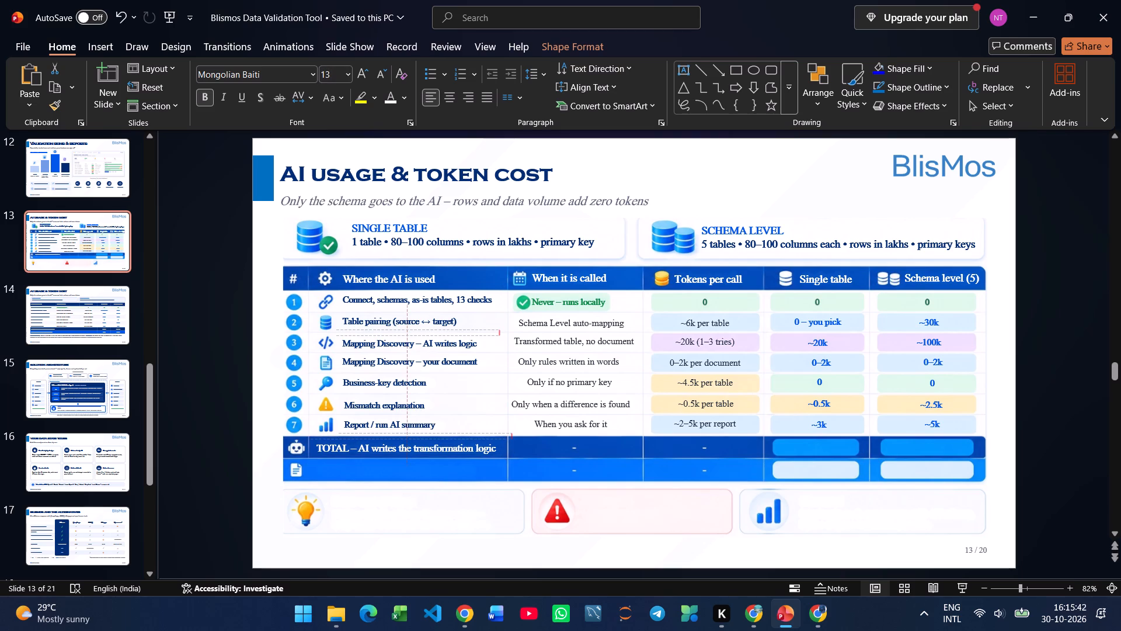
Copy "TOTAL – with your mapping document" from slide 14 to slide 13, place it beside the document icon in the second total row and narrow its box.
{"action": "left_click", "coordinate": [60, 283]}
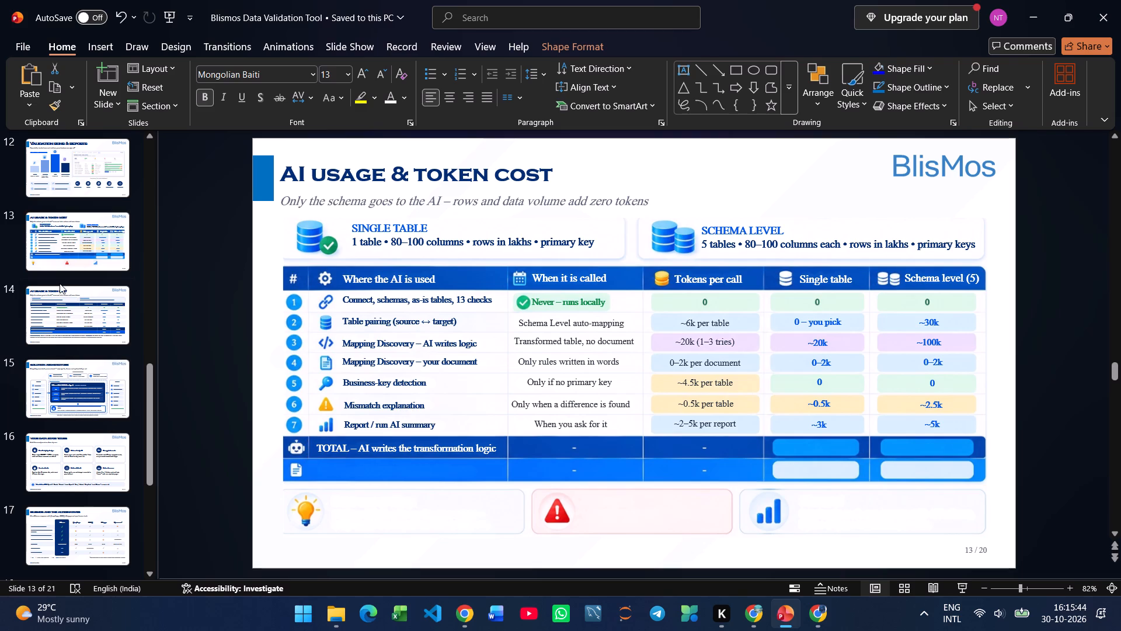
{"action": "left_click", "coordinate": [96, 309]}
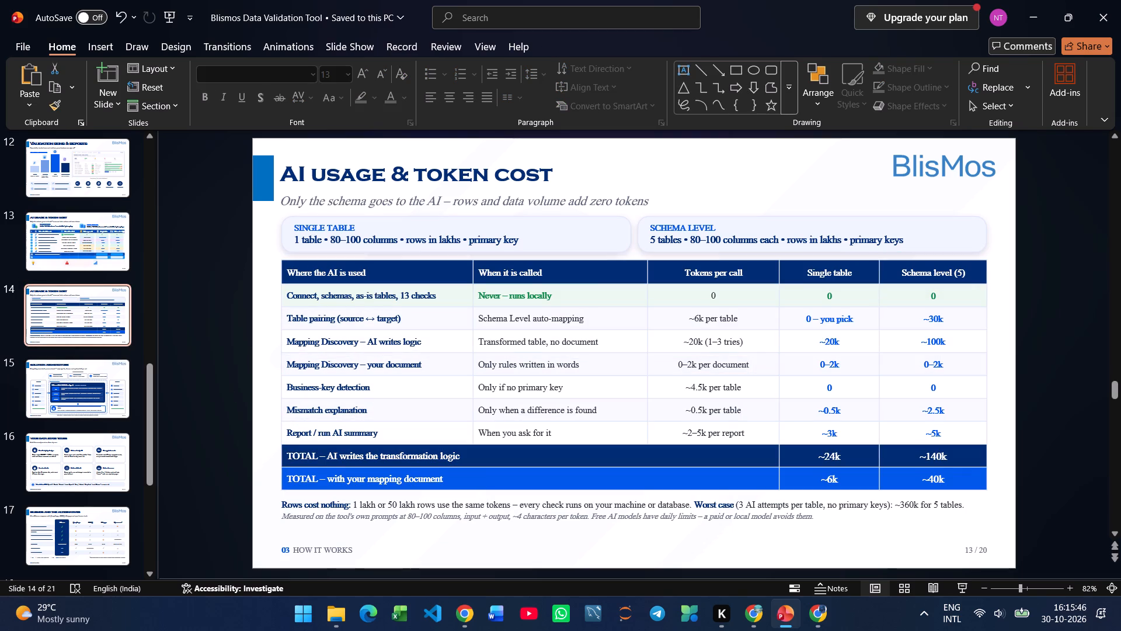
{"action": "left_click_drag", "start_coordinate": [455, 480], "coordinate": [286, 477]}
{"action": "key", "text": "ctrl+c"}
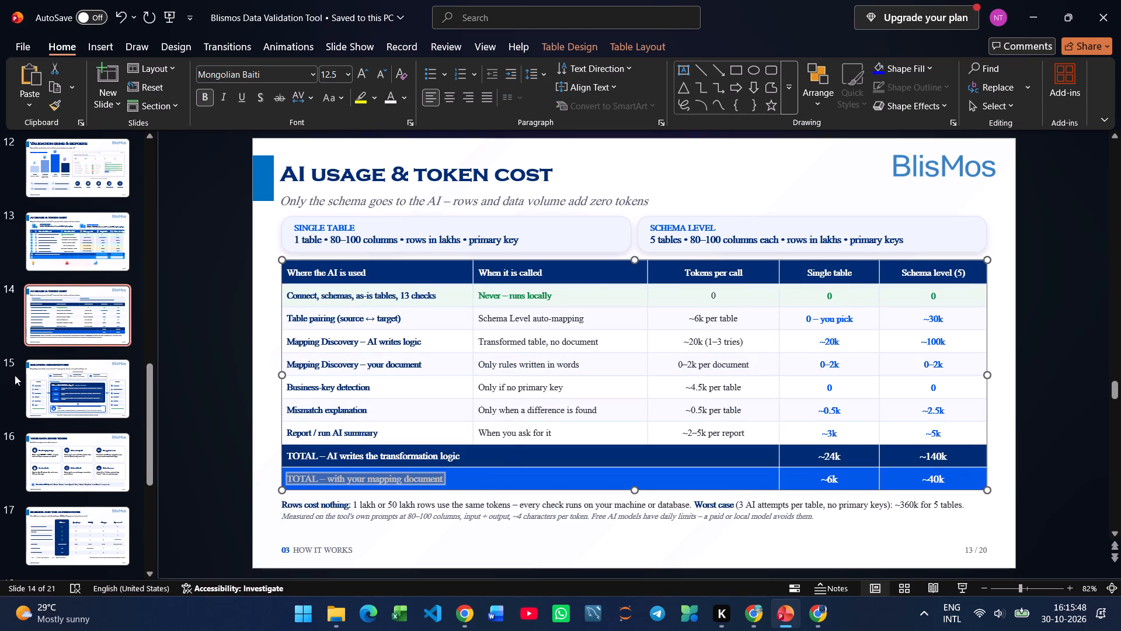
{"action": "left_click", "coordinate": [61, 246]}
{"action": "key", "text": "ctrl+v"}
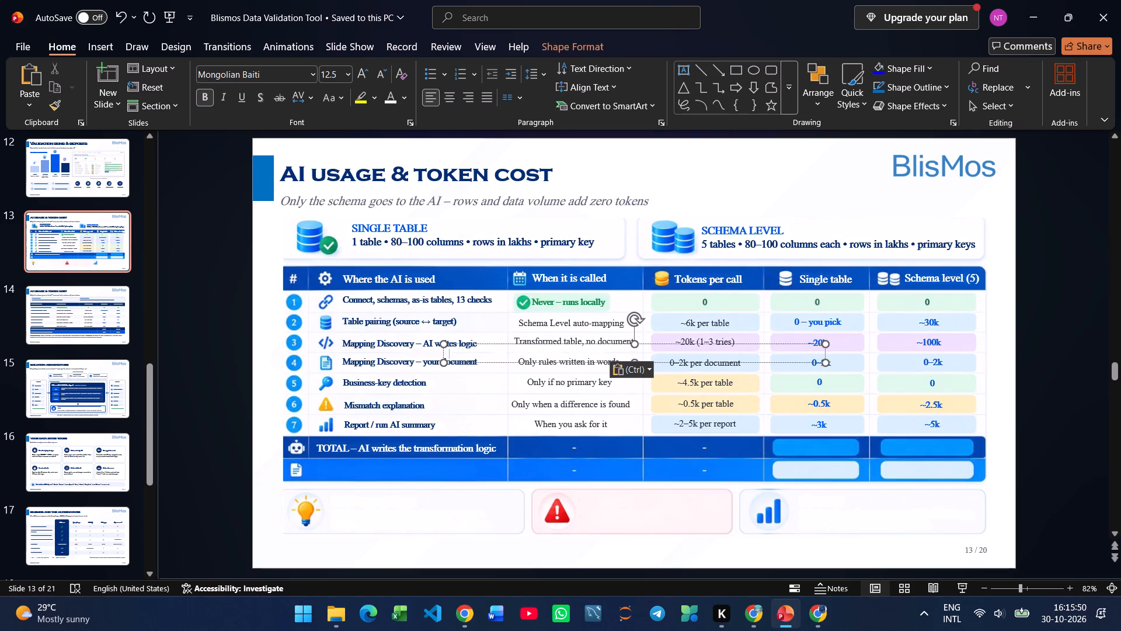
{"action": "left_click_drag", "start_coordinate": [827, 362], "coordinate": [767, 360]}
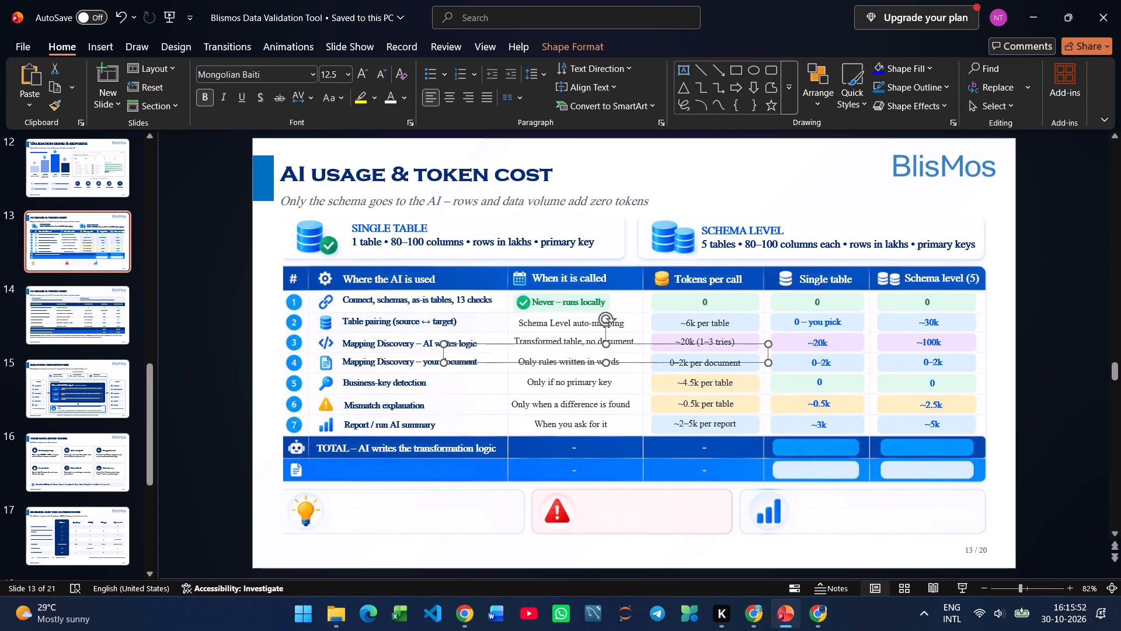
{"action": "left_click_drag", "start_coordinate": [691, 360], "coordinate": [562, 476]}
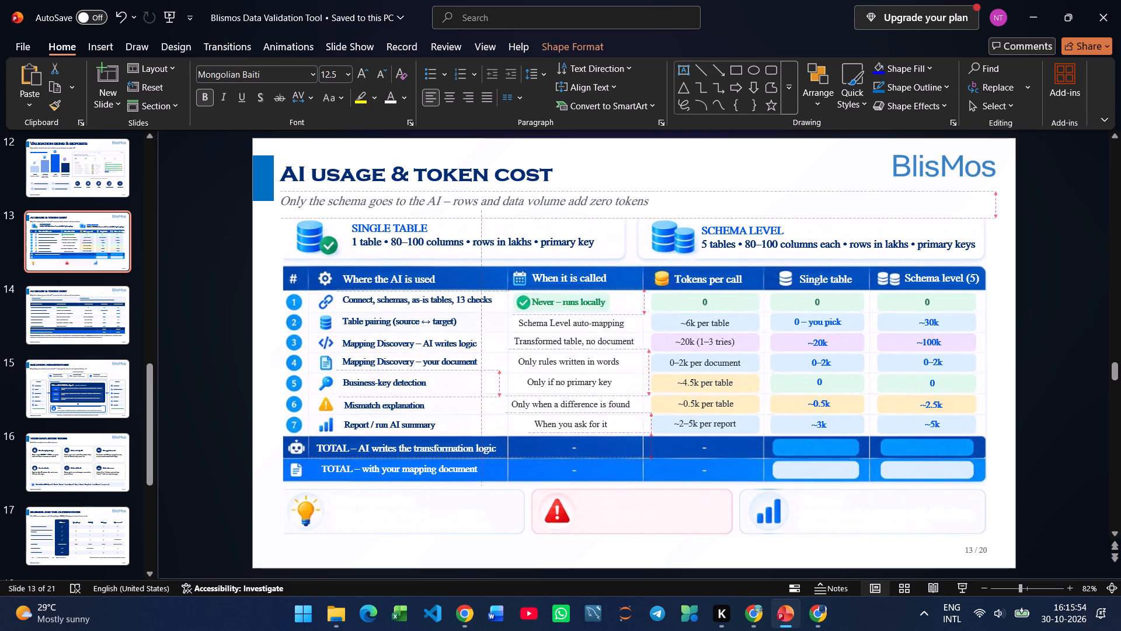
{"action": "left_click_drag", "start_coordinate": [562, 476], "coordinate": [556, 475]}
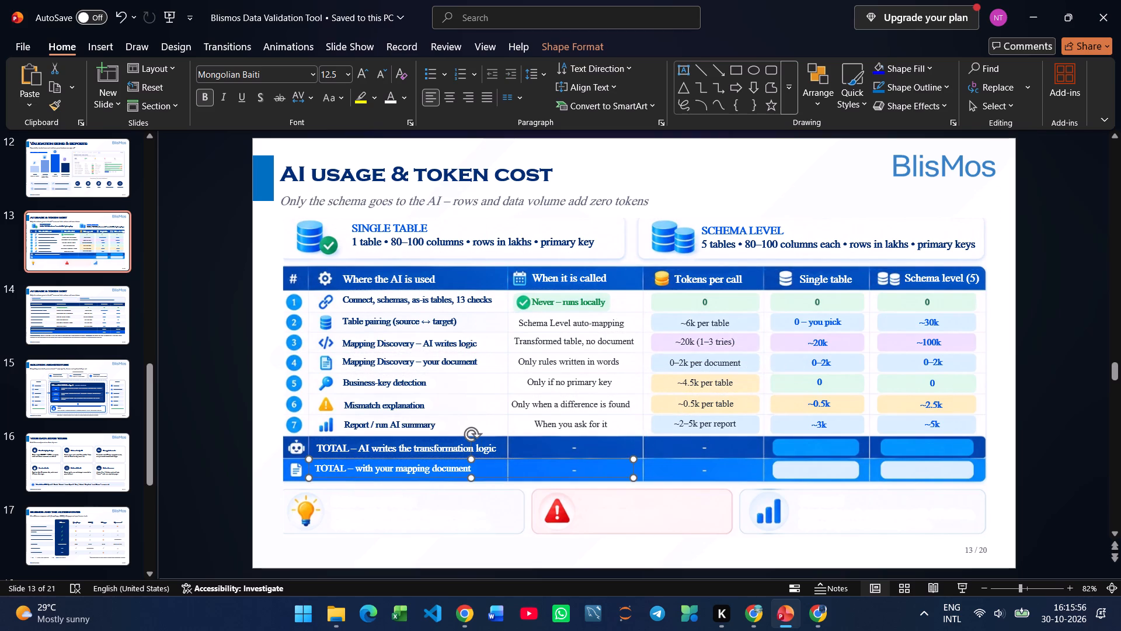
{"action": "left_click_drag", "start_coordinate": [635, 479], "coordinate": [496, 481]}
Set the second total label's font size to 13 and shift it slightly to line up under the first total label.
{"action": "left_click", "coordinate": [340, 75]}
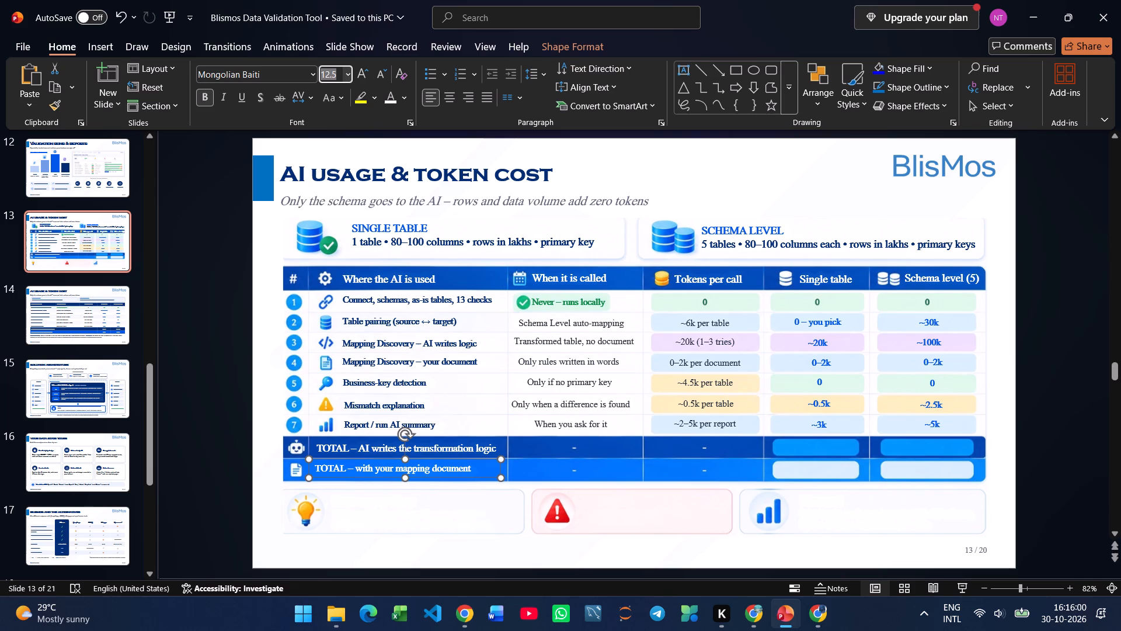
{"action": "key", "text": "3"}
{"action": "key", "text": "Return"}
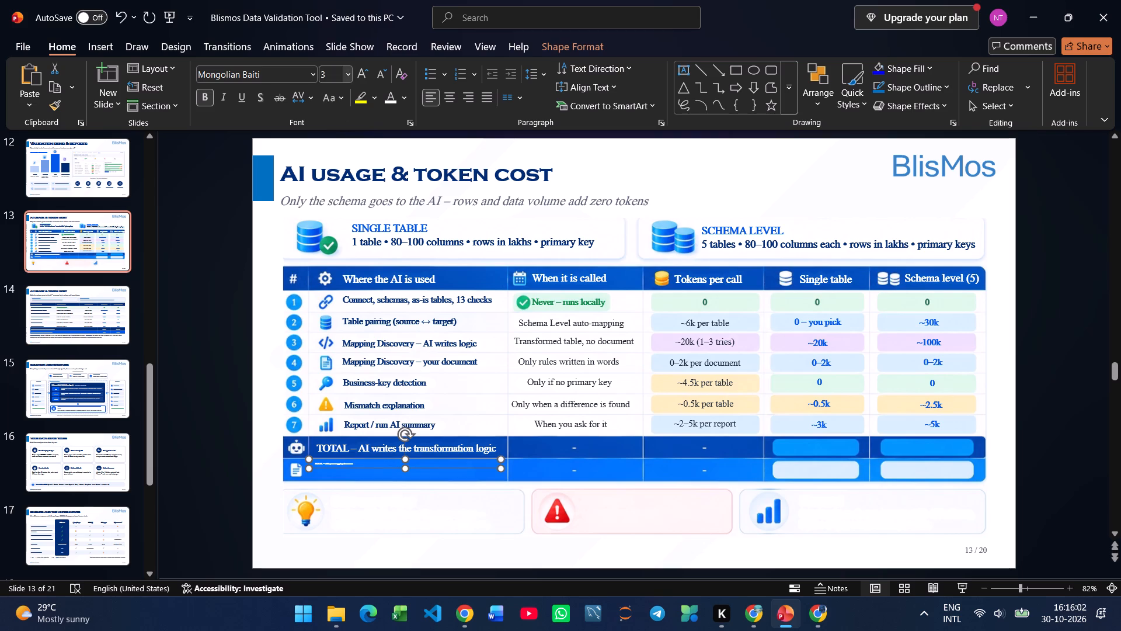
{"action": "left_click", "coordinate": [326, 71]}
{"action": "type", "text": "13"}
{"action": "key", "text": "Return"}
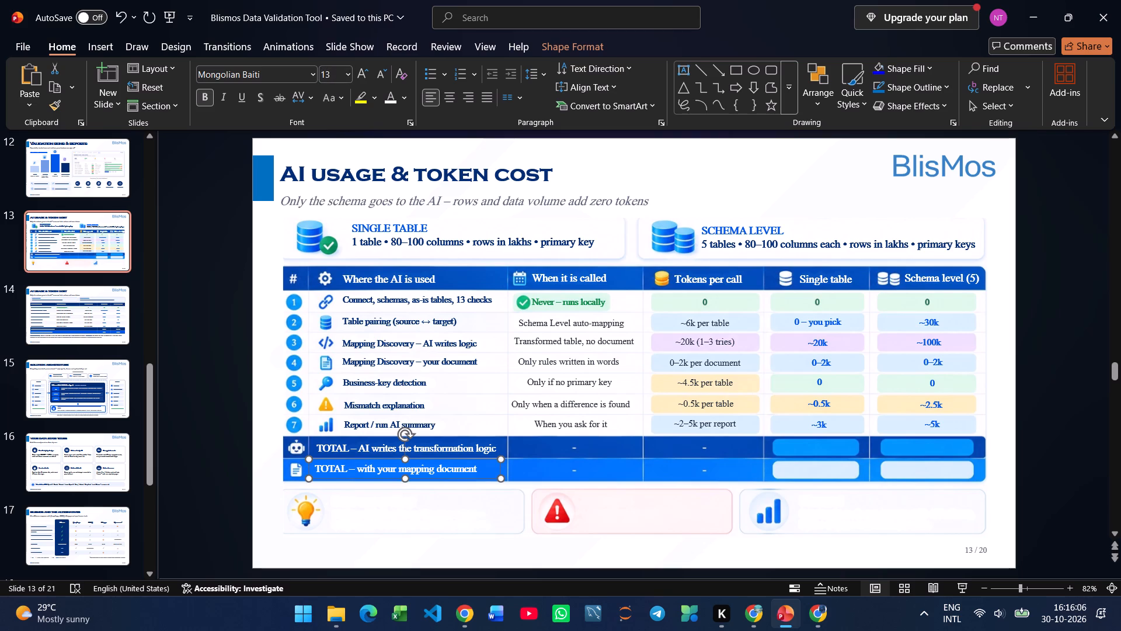
{"action": "left_click", "coordinate": [464, 477]}
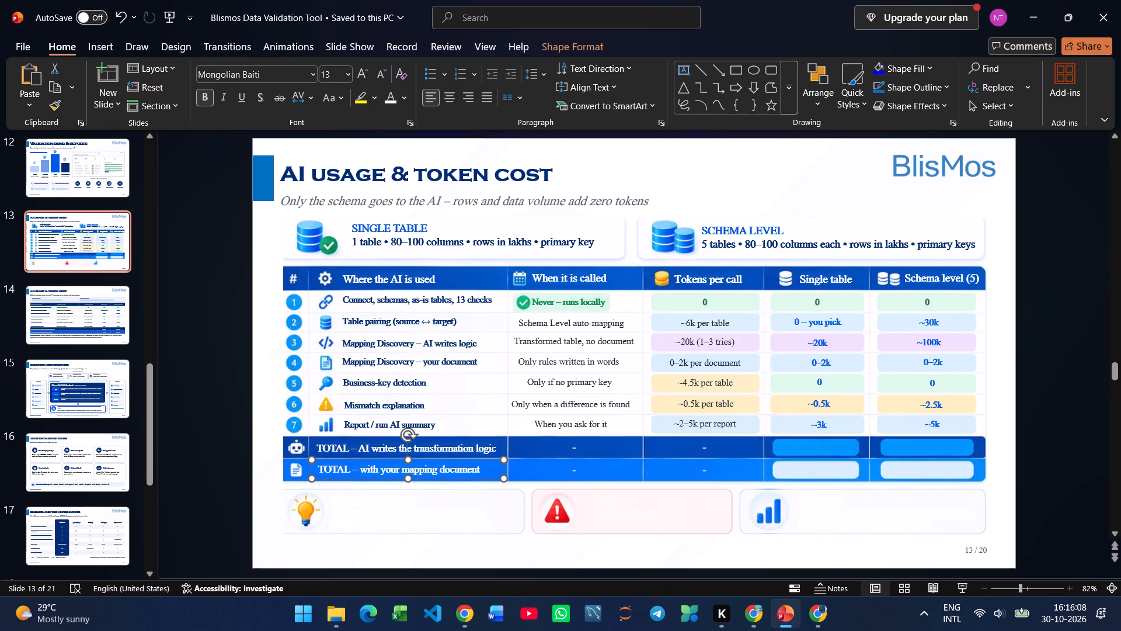
Copy the first total's "Single table" value "~24k" from slide 14 to slide 13, narrow its box and place it in the matching blue pill.
{"action": "left_click", "coordinate": [38, 311]}
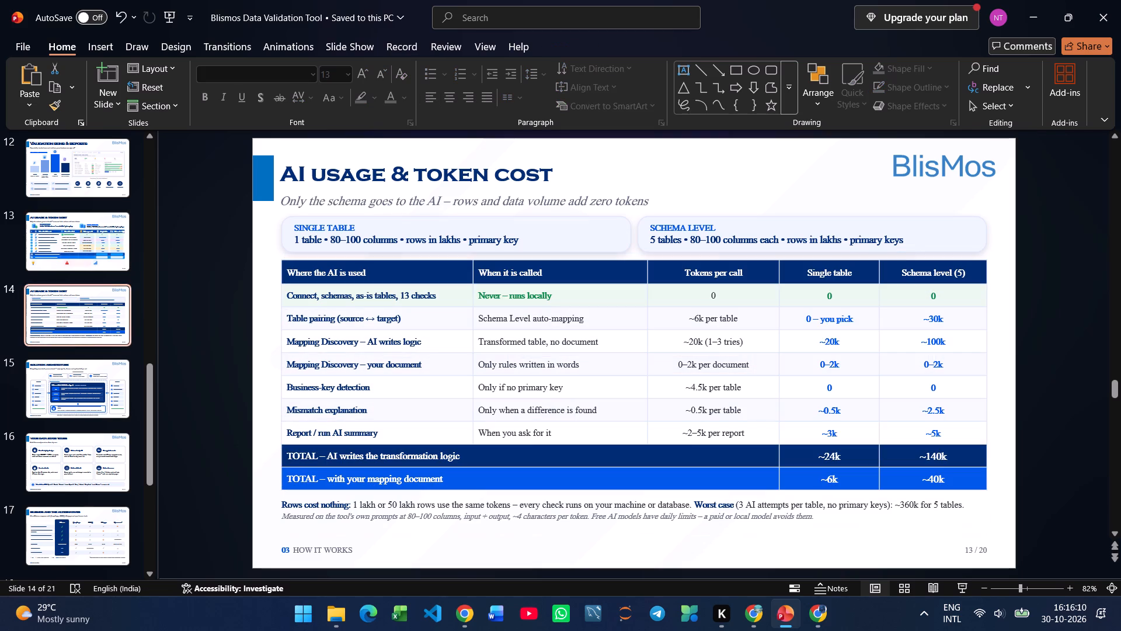
{"action": "left_click_drag", "start_coordinate": [858, 458], "coordinate": [818, 457]}
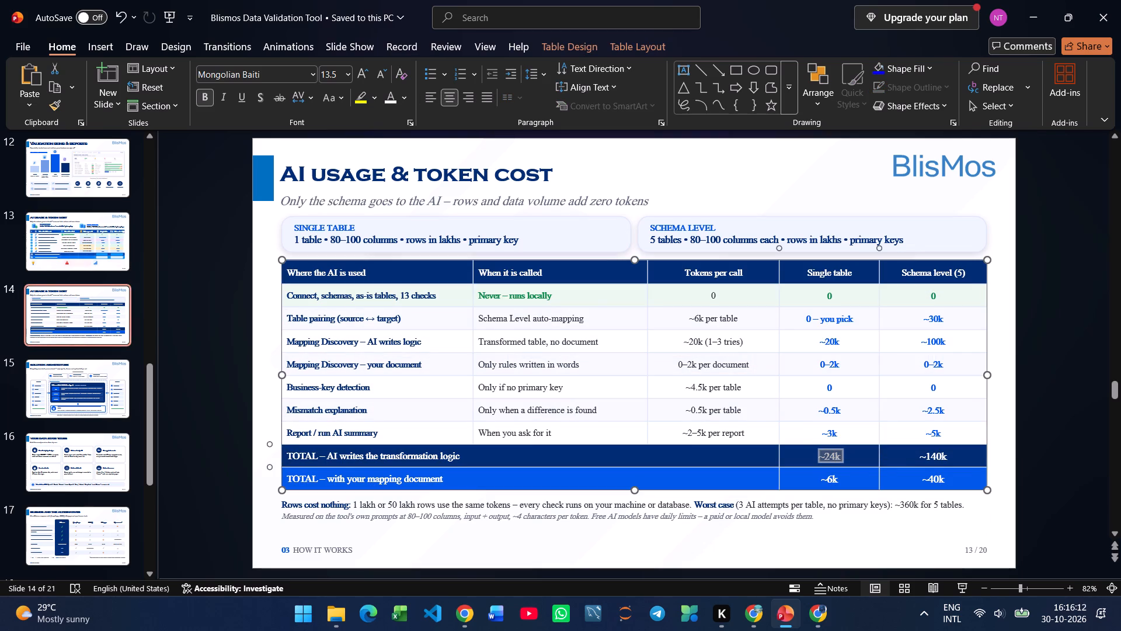
{"action": "key", "text": "ctrl+c"}
{"action": "left_click", "coordinate": [73, 236]}
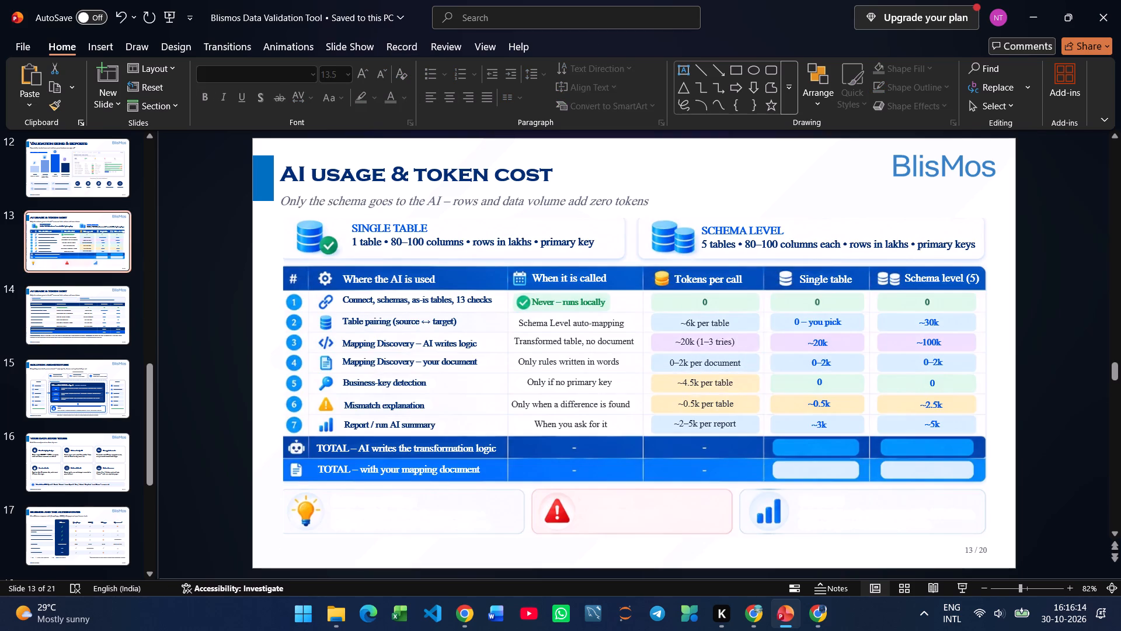
{"action": "key", "text": "ctrl+v"}
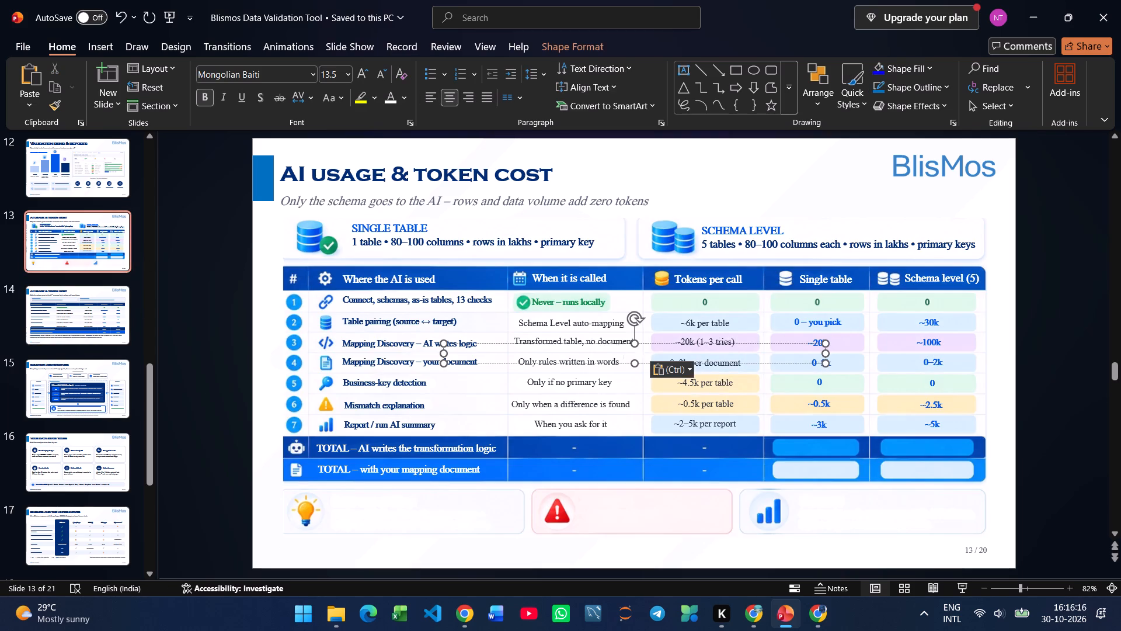
{"action": "left_click_drag", "start_coordinate": [824, 355], "coordinate": [508, 359]}
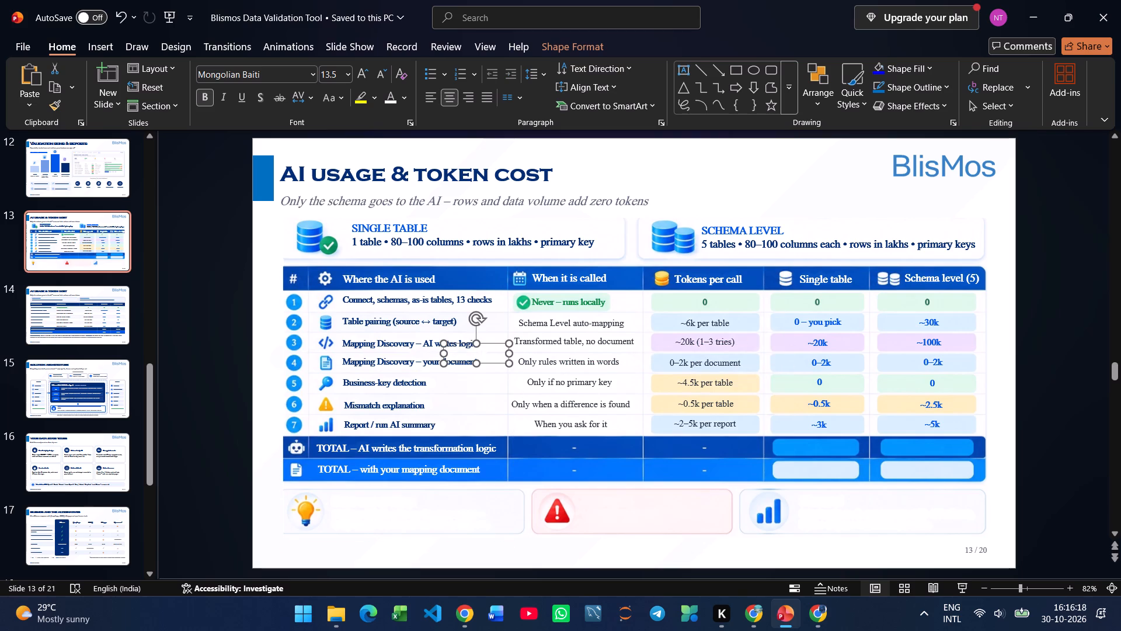
{"action": "left_click_drag", "start_coordinate": [499, 363], "coordinate": [842, 458]}
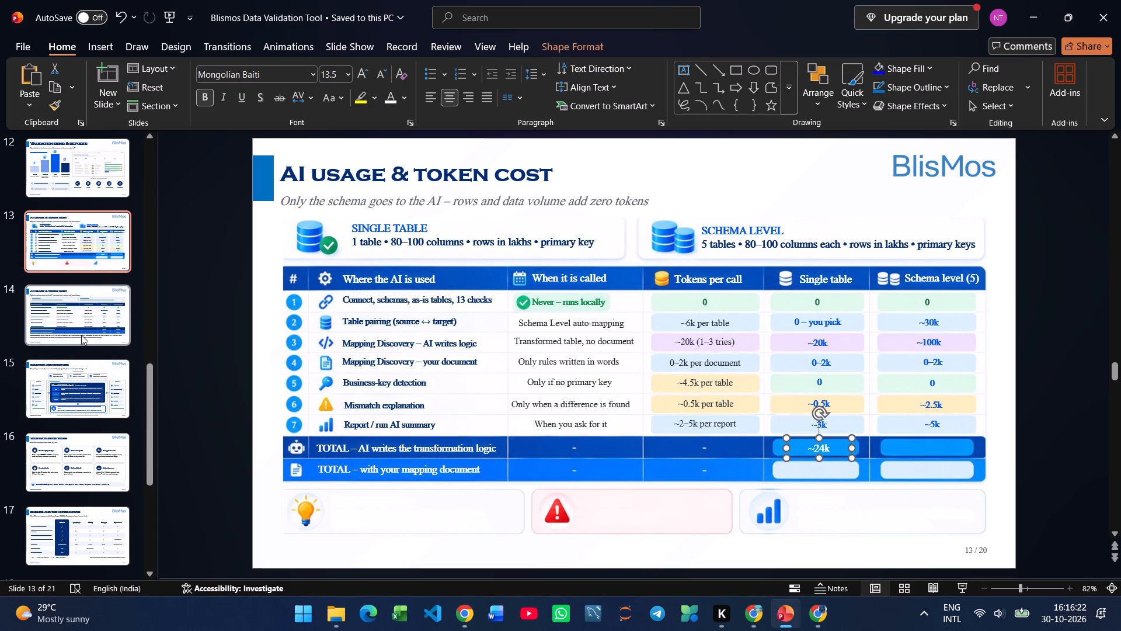
Copy the second total's "Single table" value "~6k" from slide 14 to slide 13, colour it black, narrow its box and place it in the matching pill.
{"action": "left_click", "coordinate": [81, 335]}
{"action": "left_click_drag", "start_coordinate": [845, 479], "coordinate": [819, 483]}
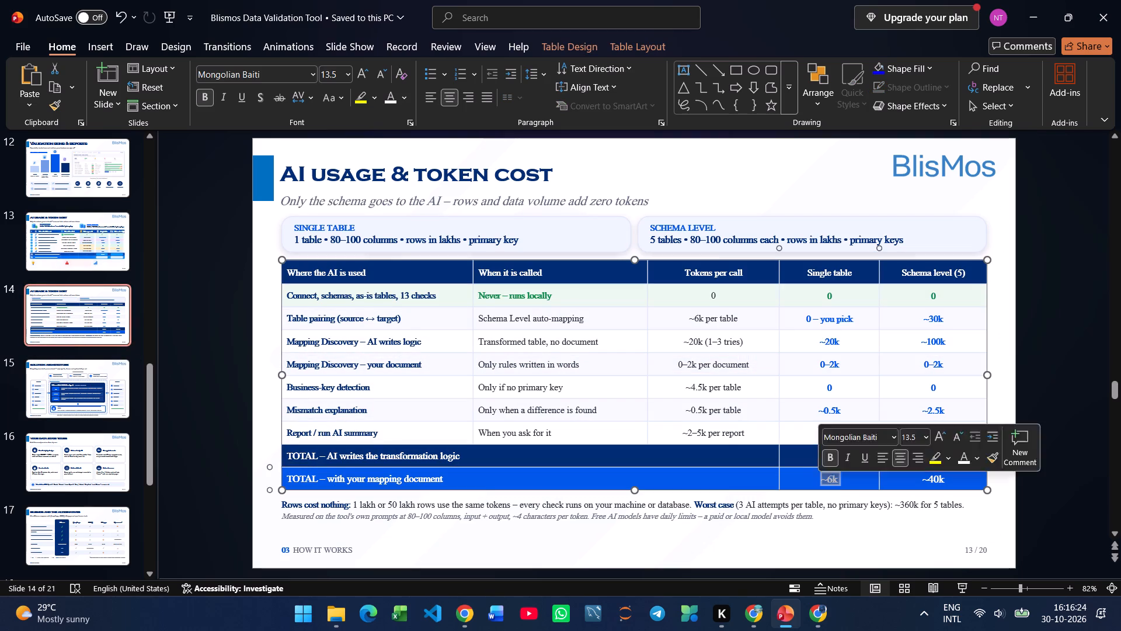
{"action": "key", "text": "ctrl+c"}
{"action": "left_click", "coordinate": [45, 248]}
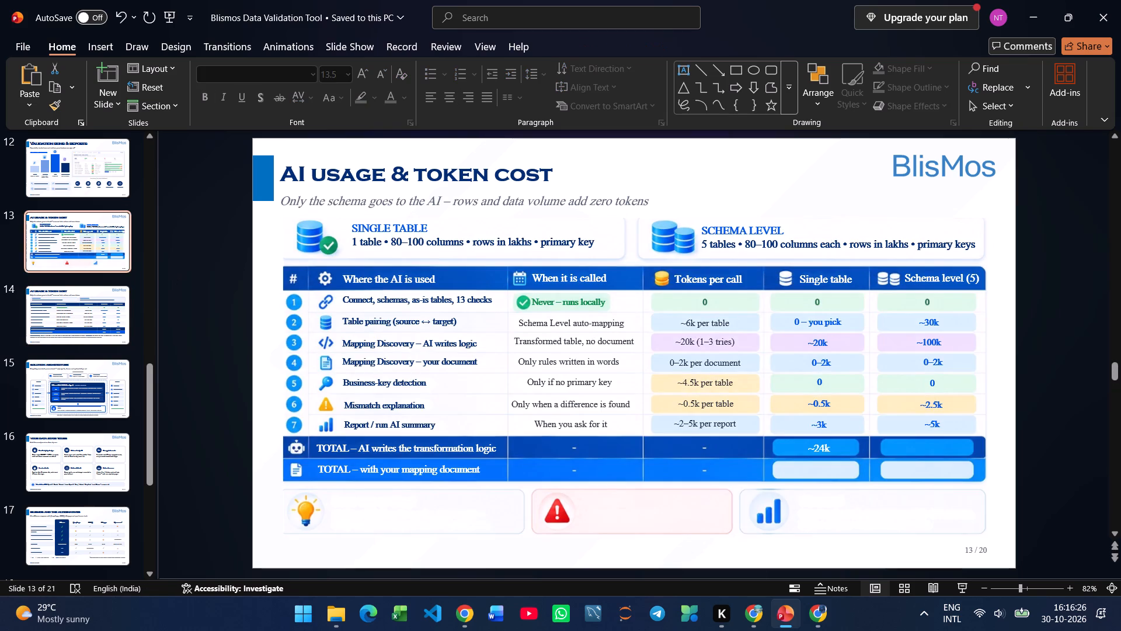
{"action": "key", "text": "ctrl+v"}
{"action": "left_click", "coordinate": [767, 362]}
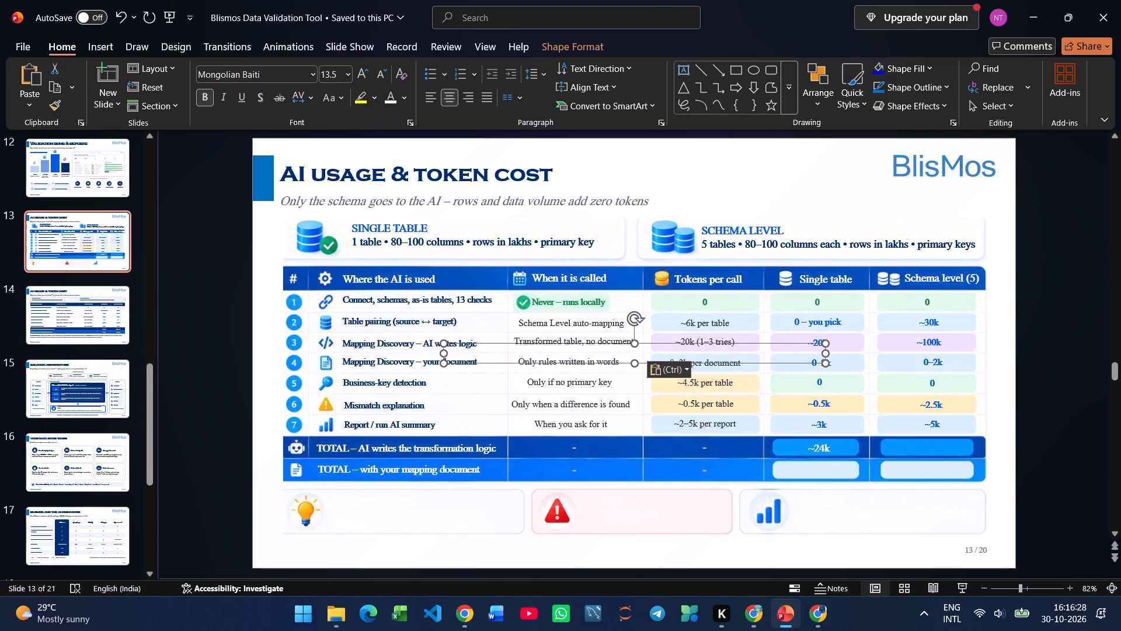
{"action": "left_click", "coordinate": [409, 99]}
{"action": "left_click", "coordinate": [418, 171]}
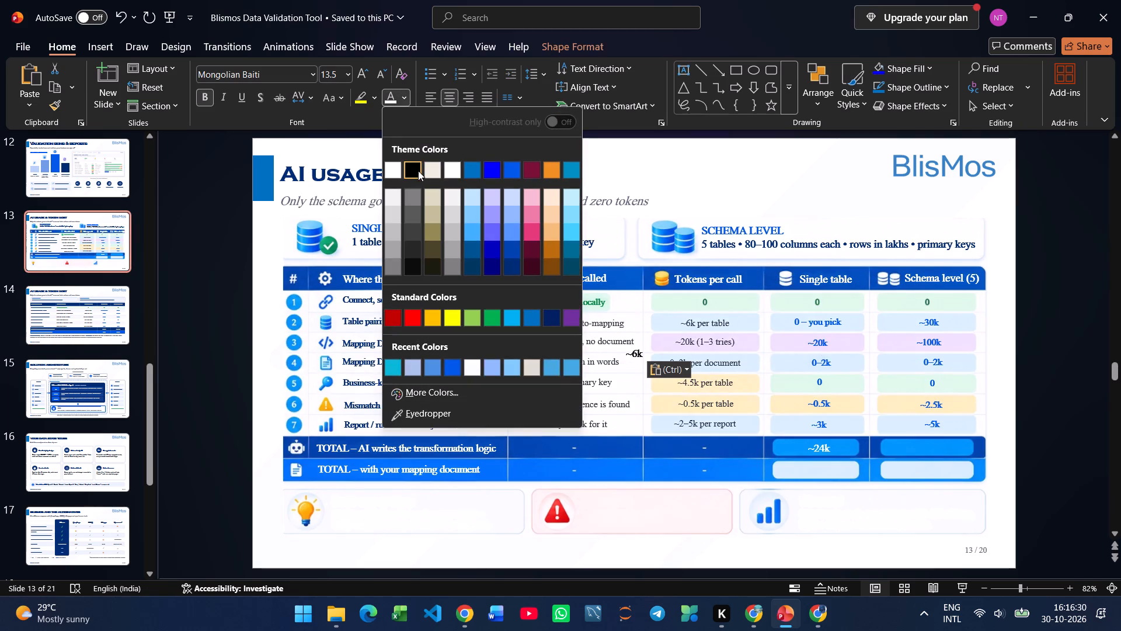
{"action": "left_click_drag", "start_coordinate": [825, 353], "coordinate": [696, 372]}
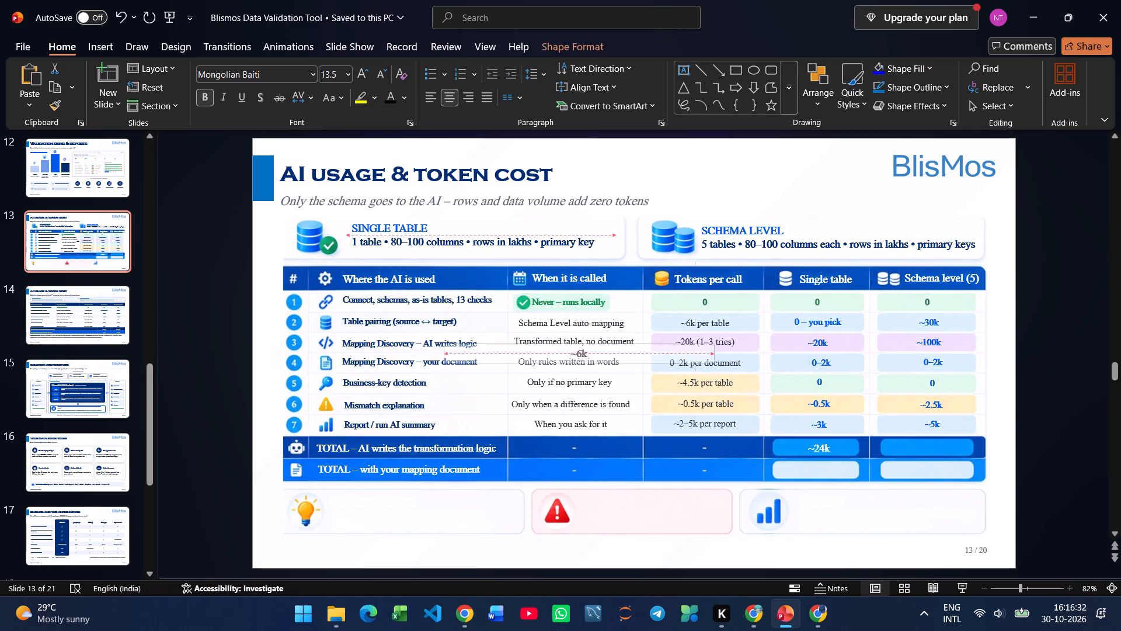
{"action": "left_click_drag", "start_coordinate": [696, 372], "coordinate": [494, 361]}
{"action": "left_click_drag", "start_coordinate": [482, 362], "coordinate": [772, 465]}
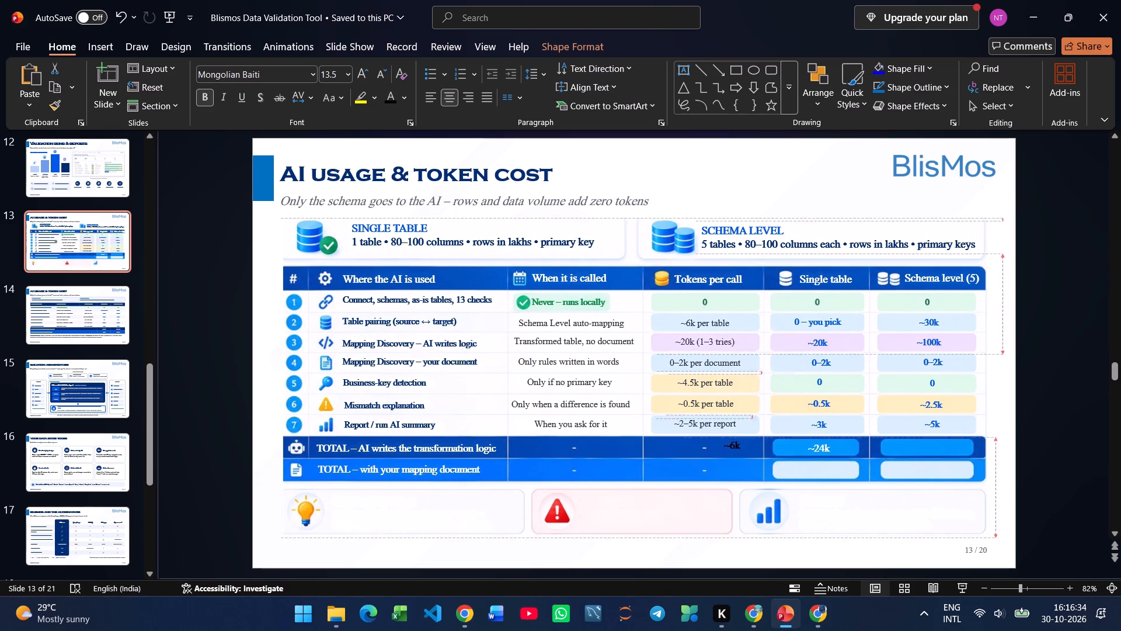
{"action": "left_click_drag", "start_coordinate": [772, 465], "coordinate": [830, 478]}
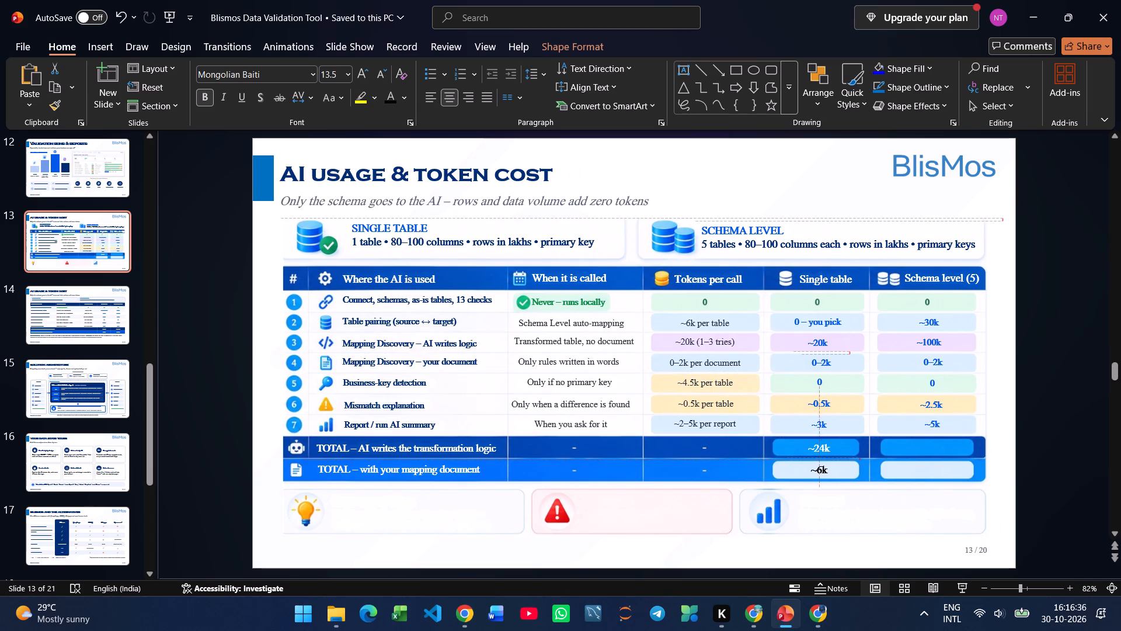
{"action": "left_click_drag", "start_coordinate": [830, 478], "coordinate": [828, 478]}
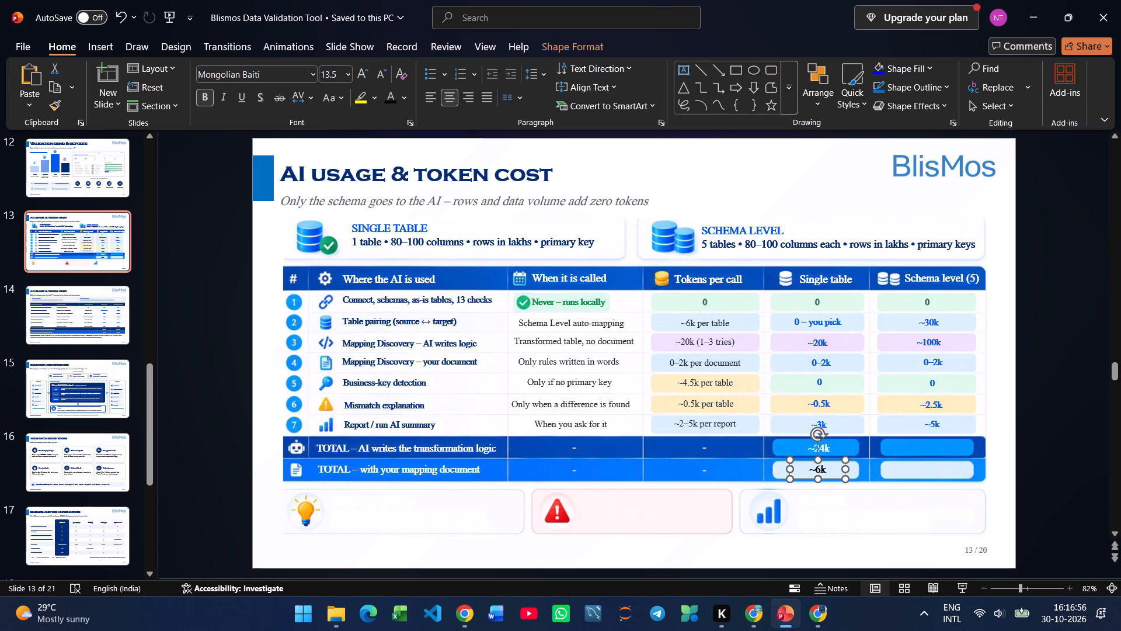
Copy the first total's "Schema level (5)" value "~140k" from slide 14 to slide 13, narrow its box and centre it in the matching blue pill.
{"action": "left_click", "coordinate": [100, 339]}
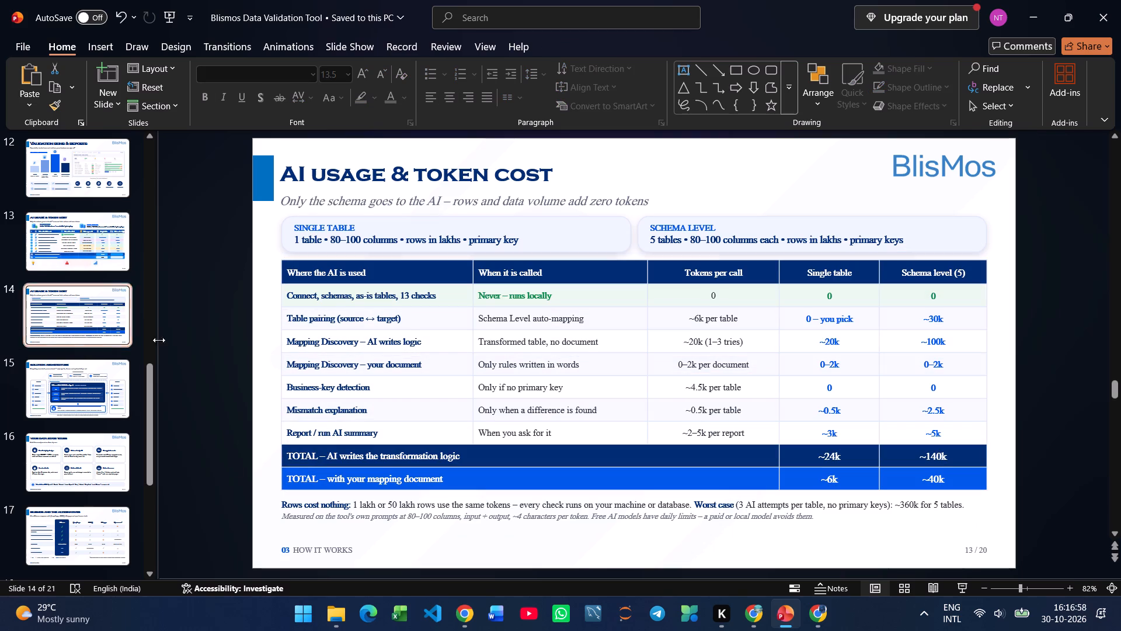
{"action": "left_click_drag", "start_coordinate": [955, 454], "coordinate": [913, 458]}
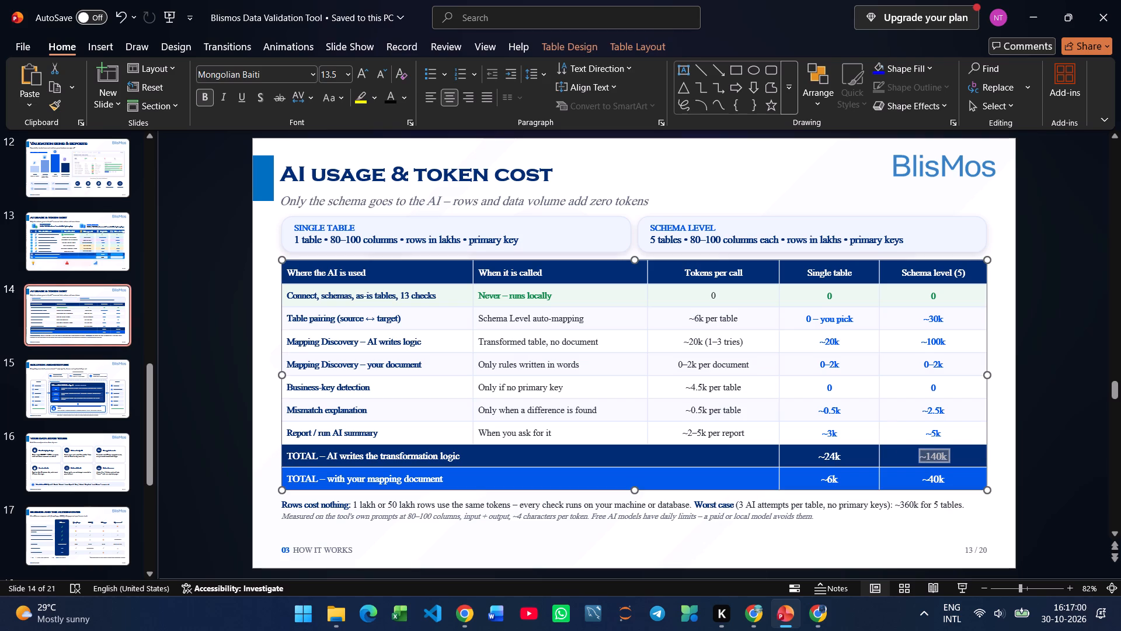
{"action": "key", "text": "ctrl+c"}
{"action": "left_click", "coordinate": [72, 255]}
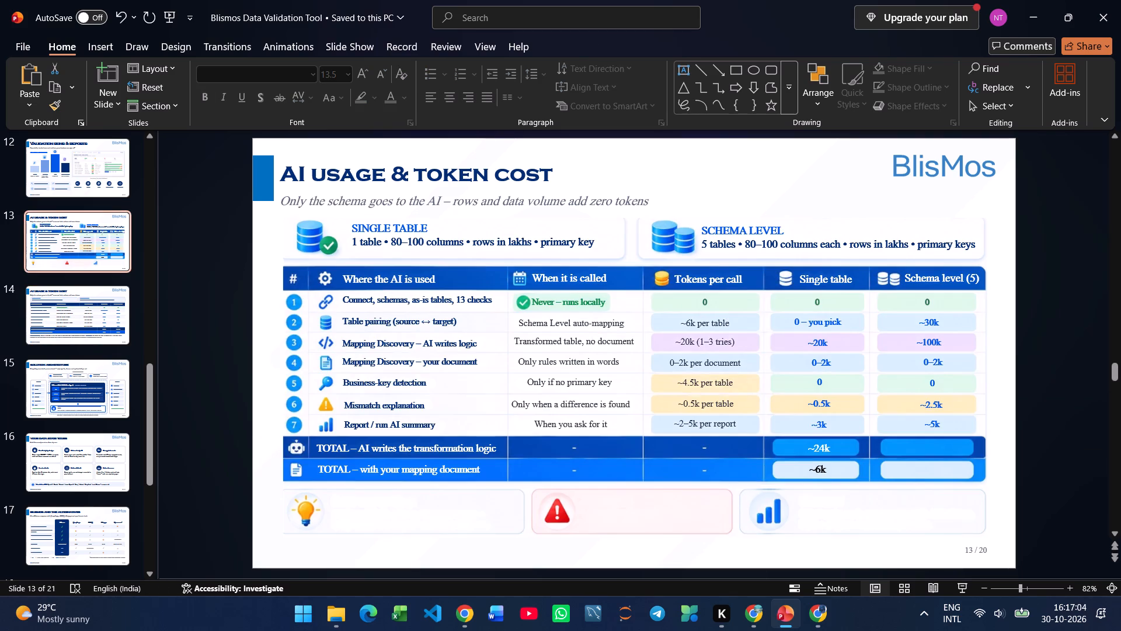
{"action": "key", "text": "ctrl+v"}
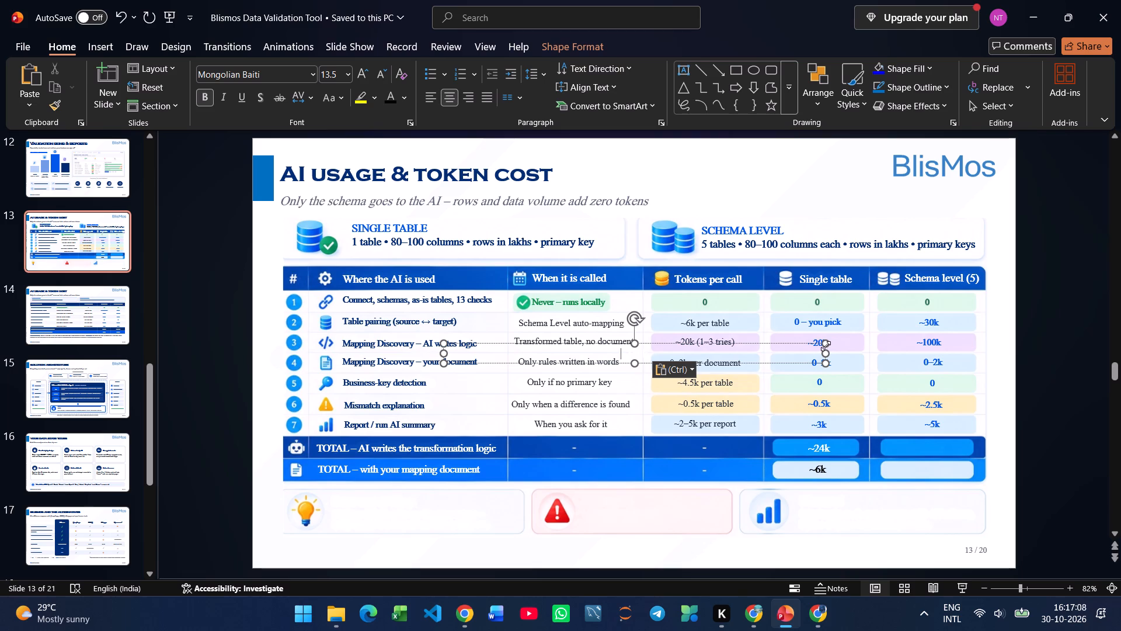
{"action": "left_click_drag", "start_coordinate": [822, 355], "coordinate": [541, 366]}
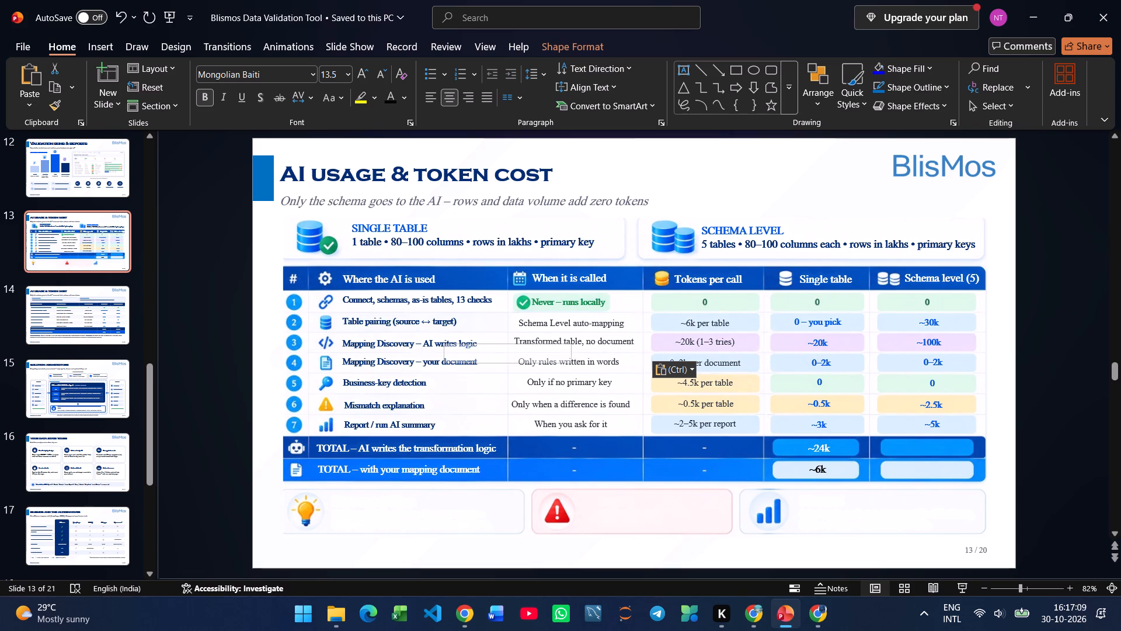
{"action": "left_click_drag", "start_coordinate": [541, 366], "coordinate": [506, 363]}
{"action": "left_click_drag", "start_coordinate": [486, 363], "coordinate": [925, 460]}
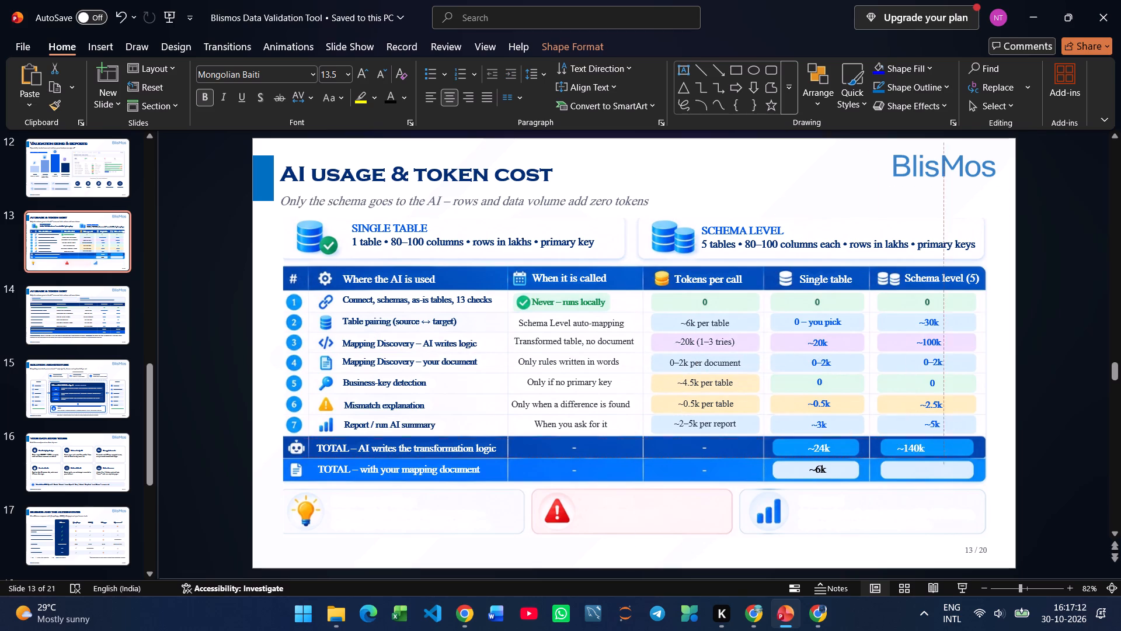
{"action": "left_click_drag", "start_coordinate": [925, 460], "coordinate": [941, 457]}
Copy the second total's "Schema level (5)" value "~40k" from slide 14 to slide 13, colour it black, narrow its box and place it in its pill.
{"action": "left_click", "coordinate": [92, 332]}
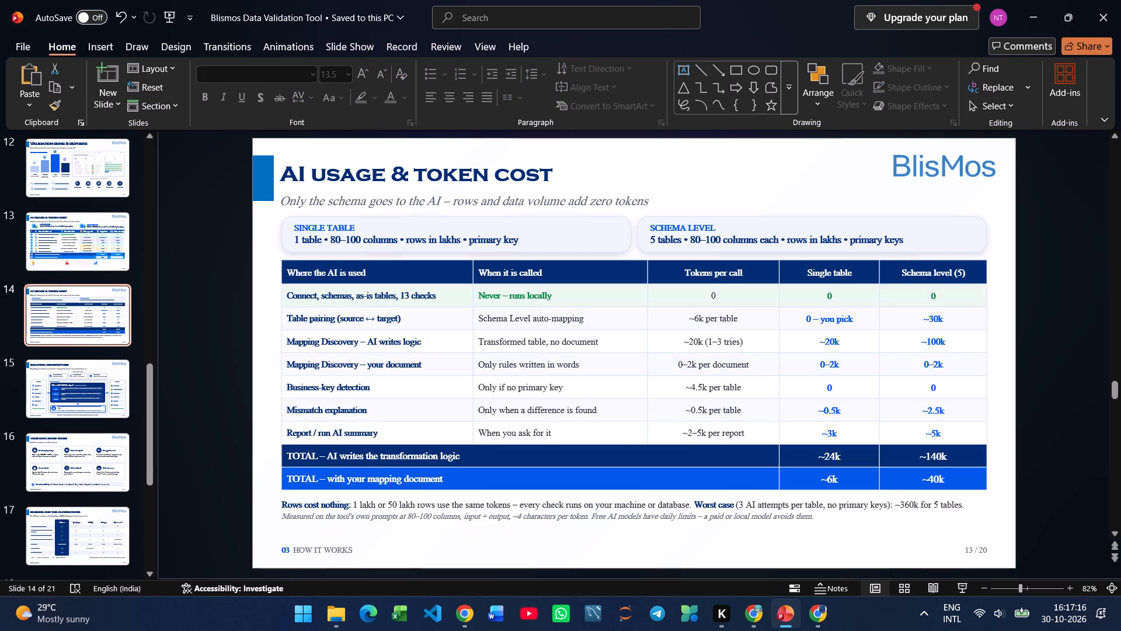
{"action": "left_click_drag", "start_coordinate": [946, 481], "coordinate": [920, 480]}
{"action": "key", "text": "ctrl+c"}
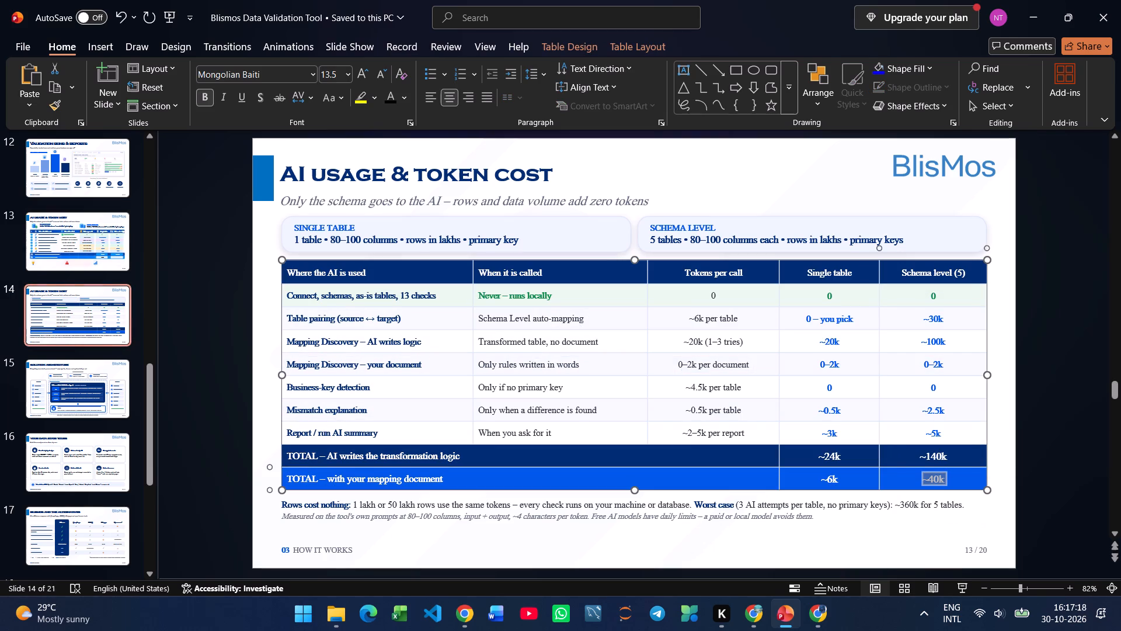
{"action": "left_click", "coordinate": [60, 268]}
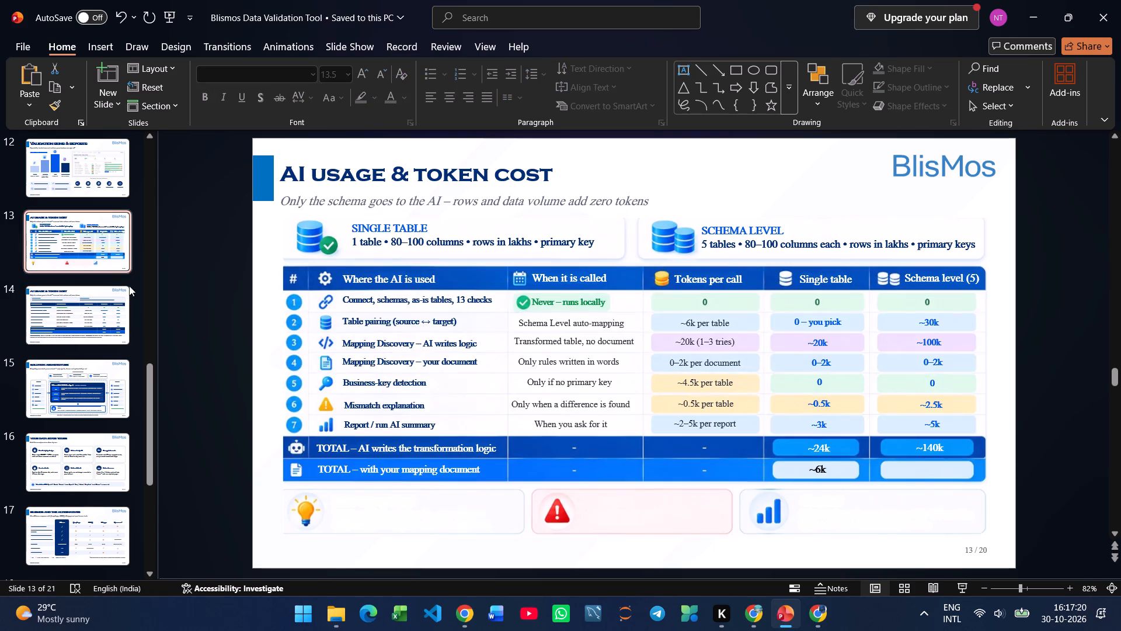
{"action": "key", "text": "ctrl+v"}
{"action": "left_click", "coordinate": [749, 360]}
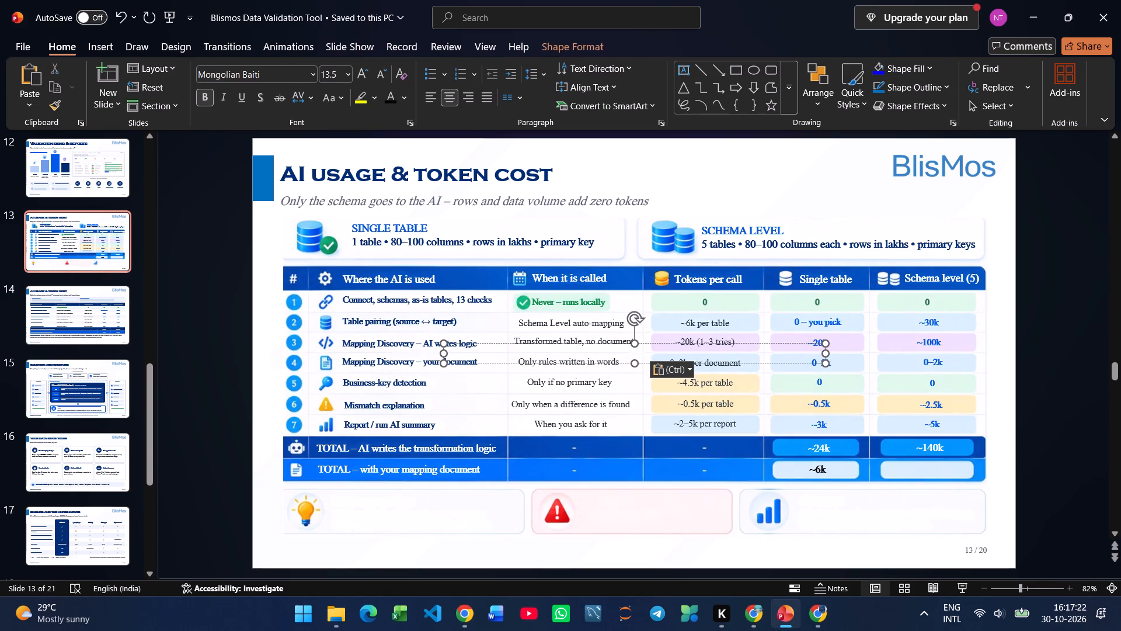
{"action": "left_click", "coordinate": [391, 98]}
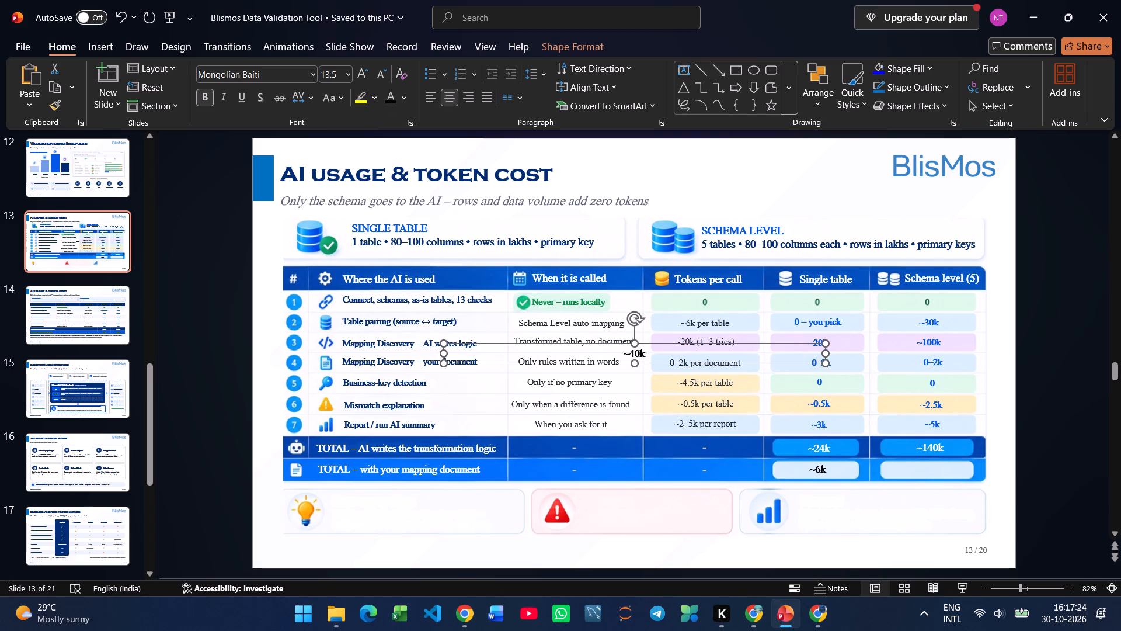
{"action": "left_click_drag", "start_coordinate": [823, 352], "coordinate": [493, 356]}
{"action": "left_click_drag", "start_coordinate": [478, 360], "coordinate": [938, 475]}
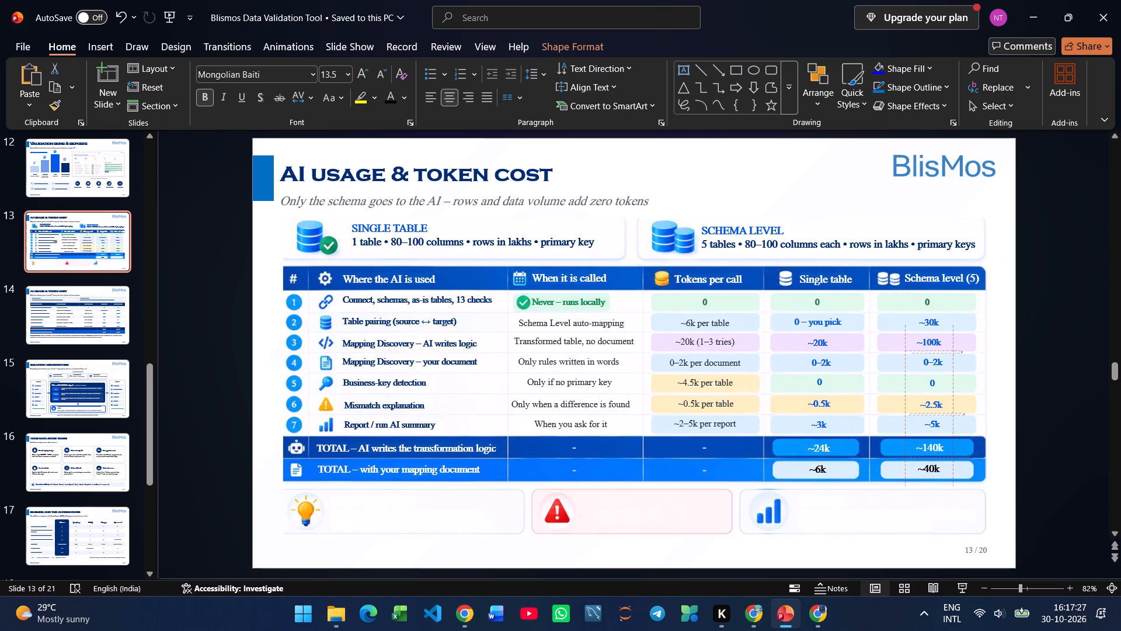
{"action": "left_click_drag", "start_coordinate": [938, 475], "coordinate": [939, 476]}
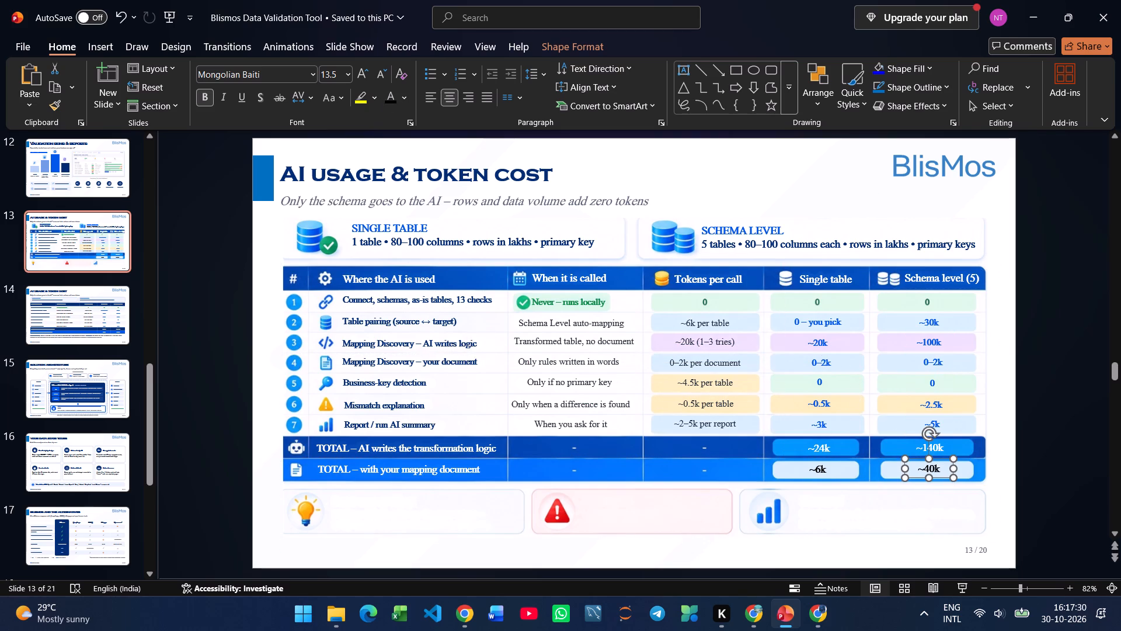
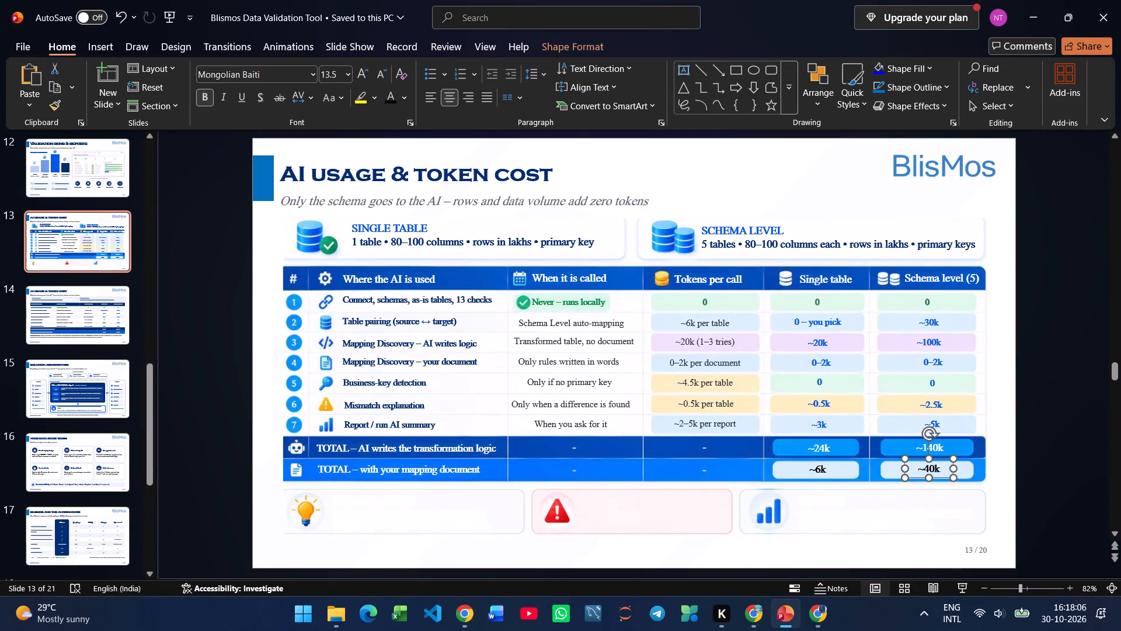
Copy the "Rows cost nothing" sentence from slide 14 to slide 13, narrow its box and place it in the lightbulb card.
{"action": "left_click", "coordinate": [66, 301]}
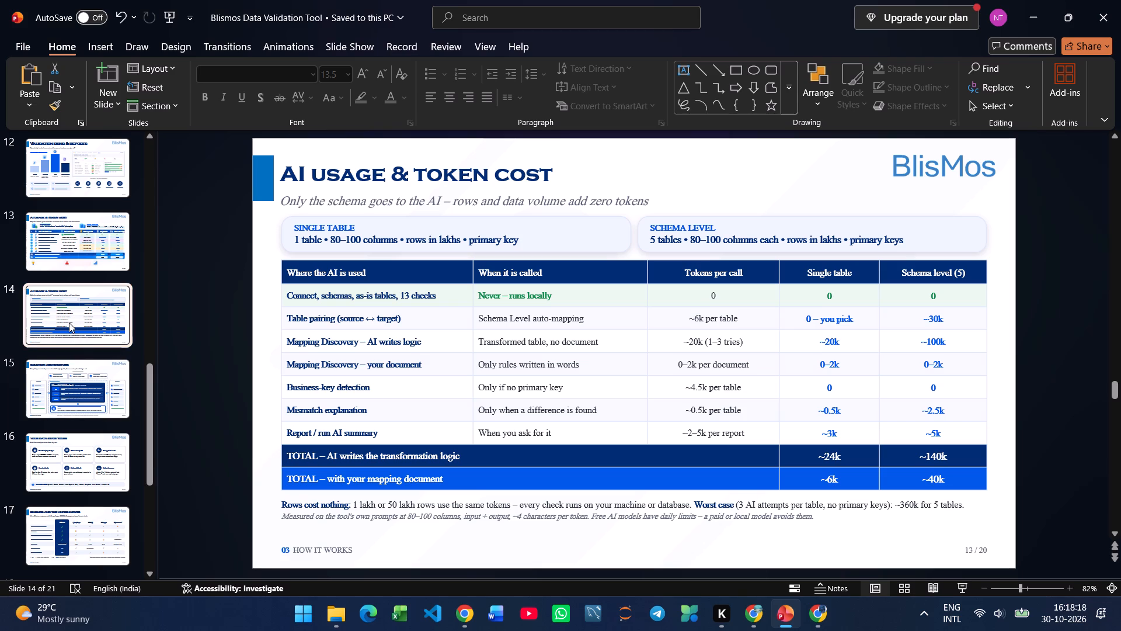
{"action": "left_click", "coordinate": [49, 261]}
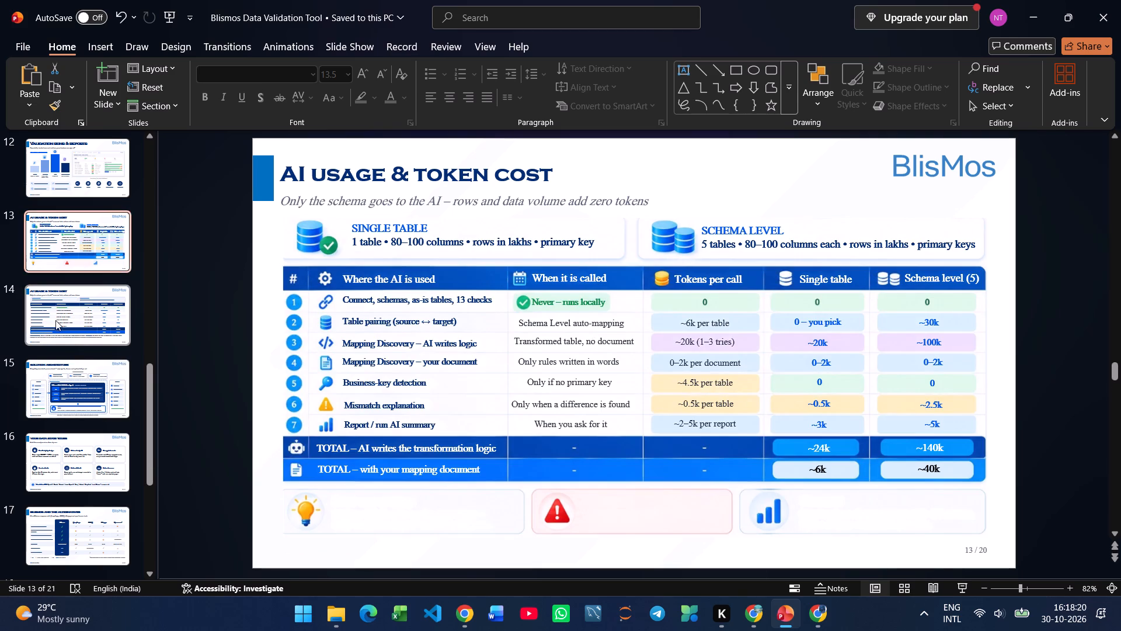
{"action": "left_click", "coordinate": [64, 325]}
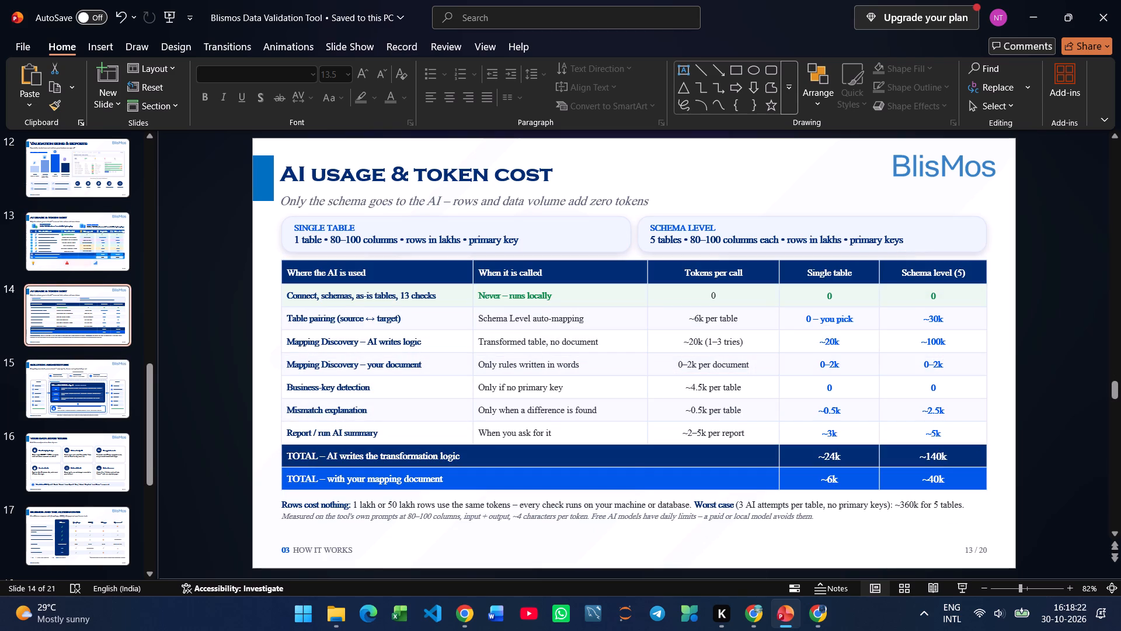
{"action": "left_click_drag", "start_coordinate": [693, 505], "coordinate": [280, 502]}
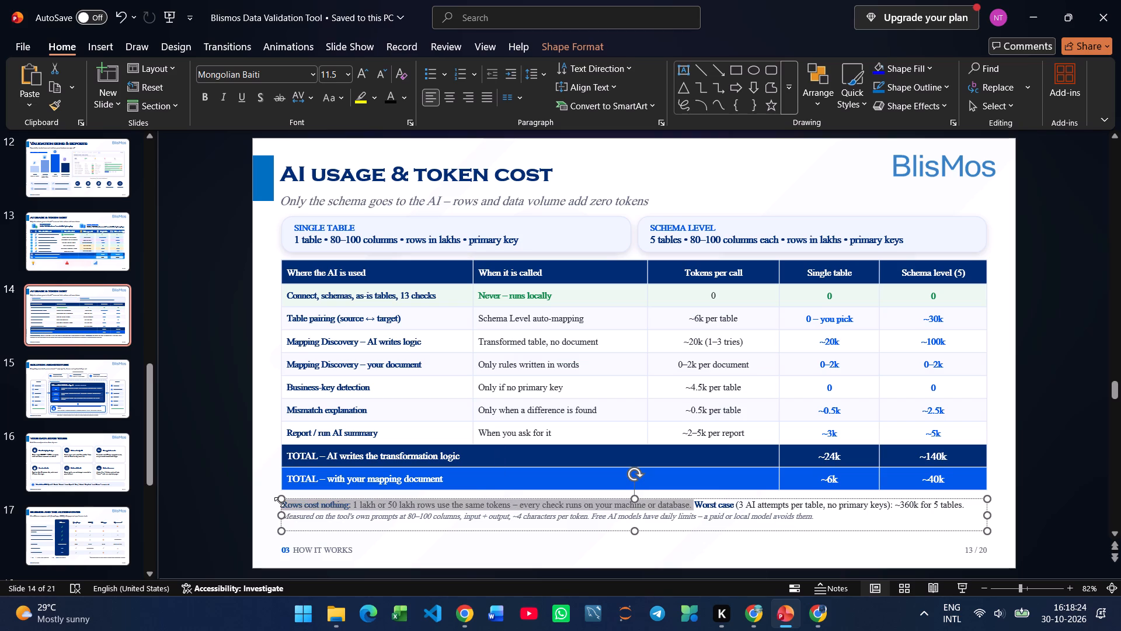
{"action": "key", "text": "ctrl+c"}
{"action": "left_click", "coordinate": [51, 236]}
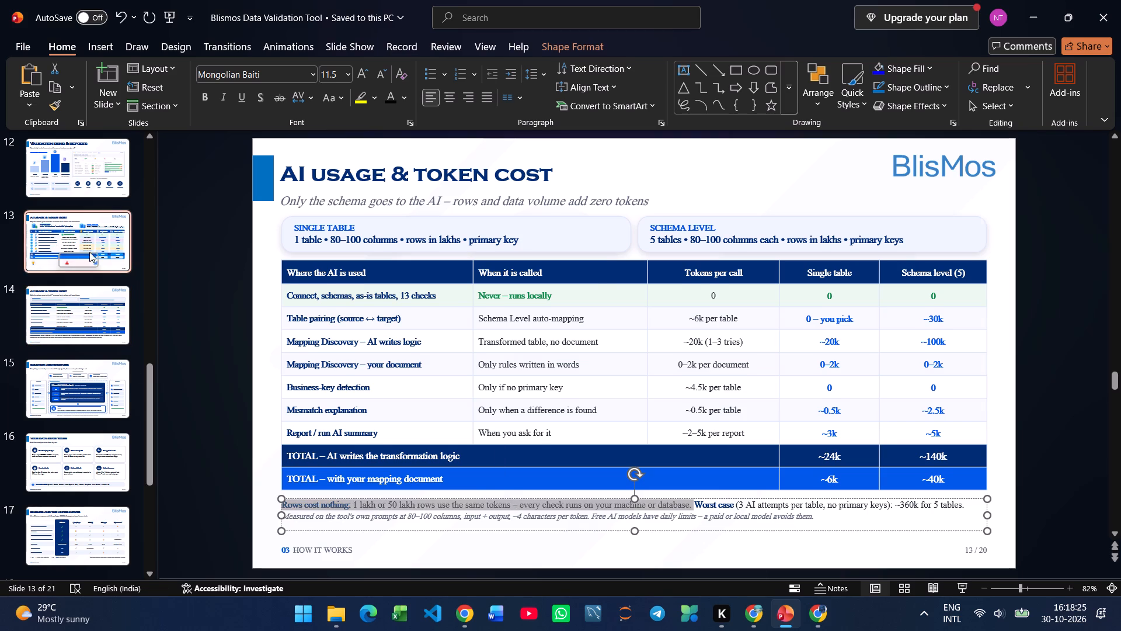
{"action": "key", "text": "ctrl+v"}
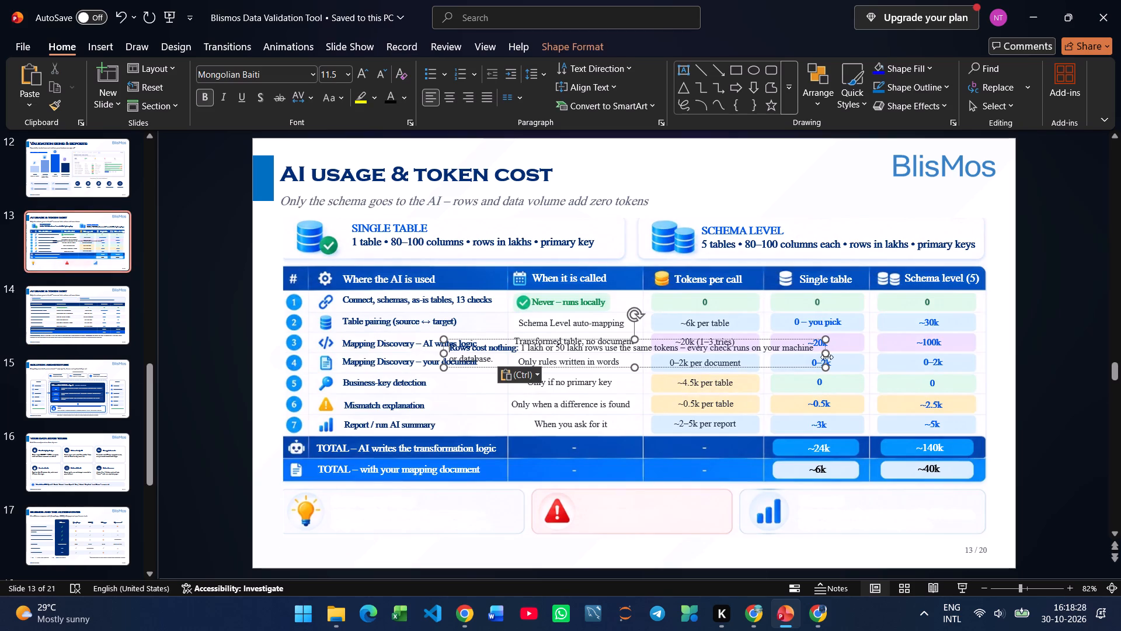
{"action": "left_click_drag", "start_coordinate": [826, 355], "coordinate": [640, 363]}
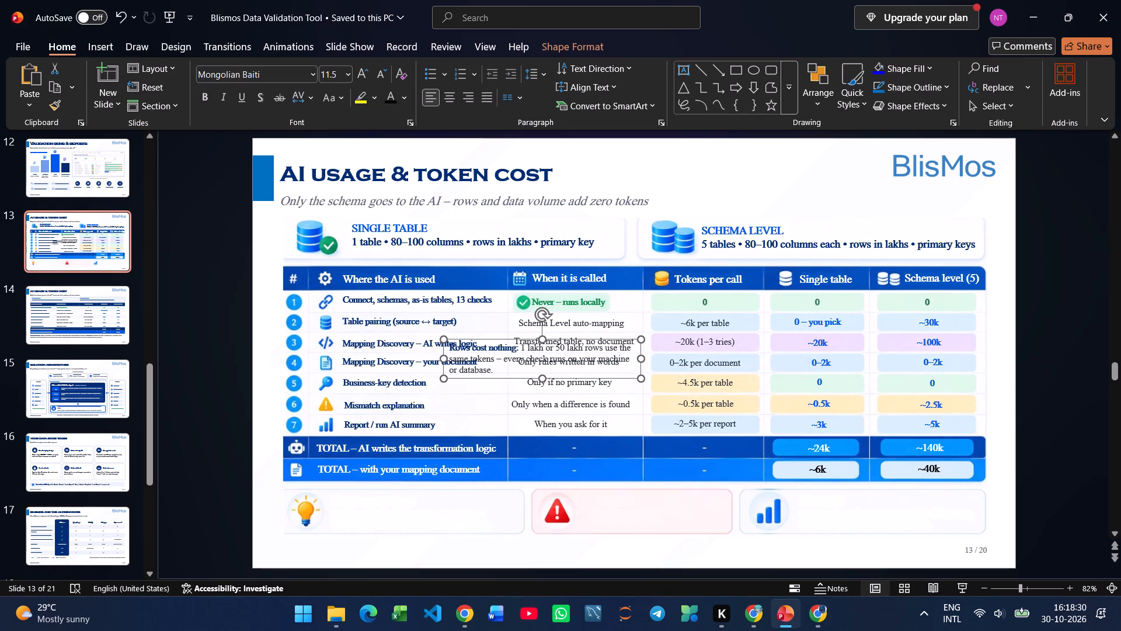
{"action": "left_click_drag", "start_coordinate": [605, 378], "coordinate": [487, 533]}
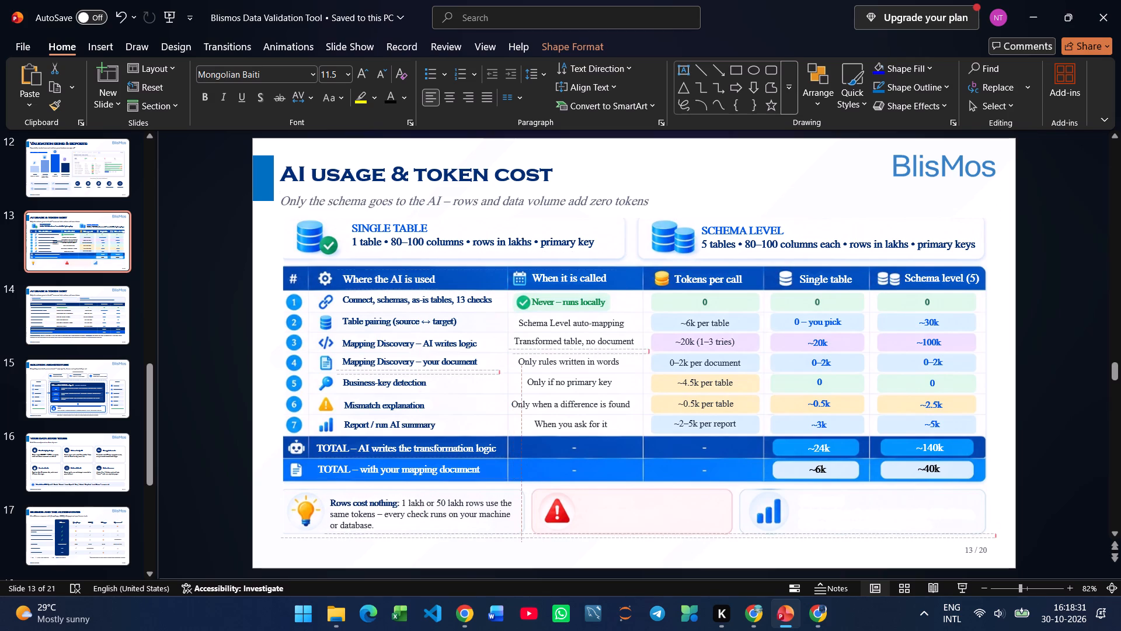
{"action": "left_click_drag", "start_coordinate": [487, 533], "coordinate": [487, 532]}
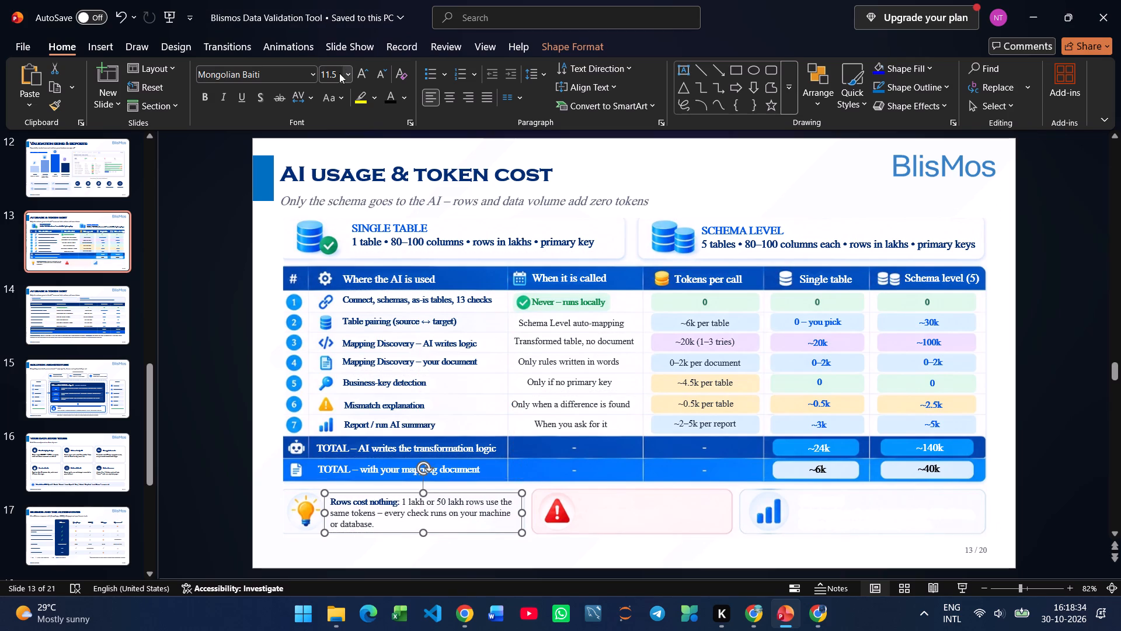
Set the "Rows cost nothing" text to font size 14 and nudge its box to fit inside the lightbulb card.
{"action": "left_click", "coordinate": [339, 73]}
{"action": "type", "text": "13"}
{"action": "key", "text": "Return"}
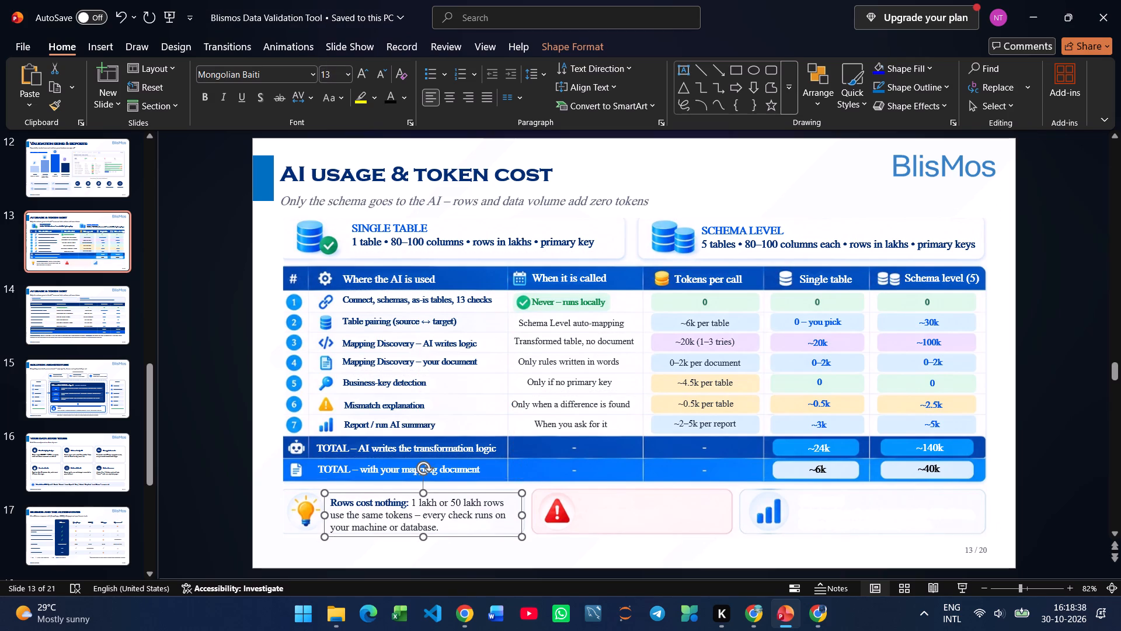
{"action": "left_click", "coordinate": [481, 491]}
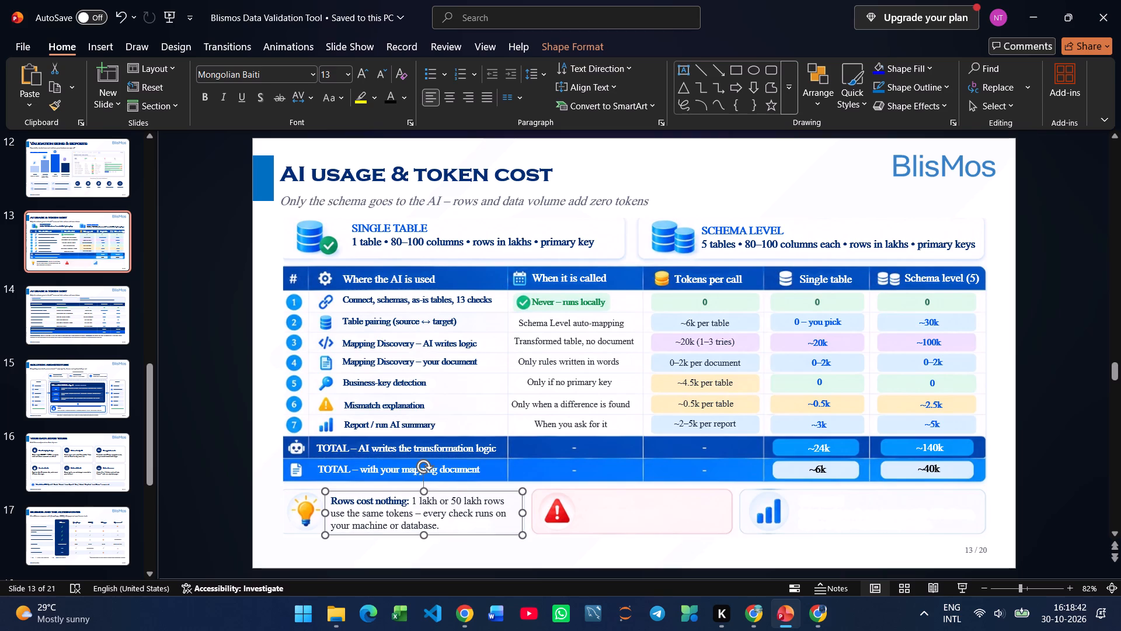
{"action": "left_click", "coordinate": [334, 73]}
{"action": "type", "text": "14"}
{"action": "key", "text": "Return"}
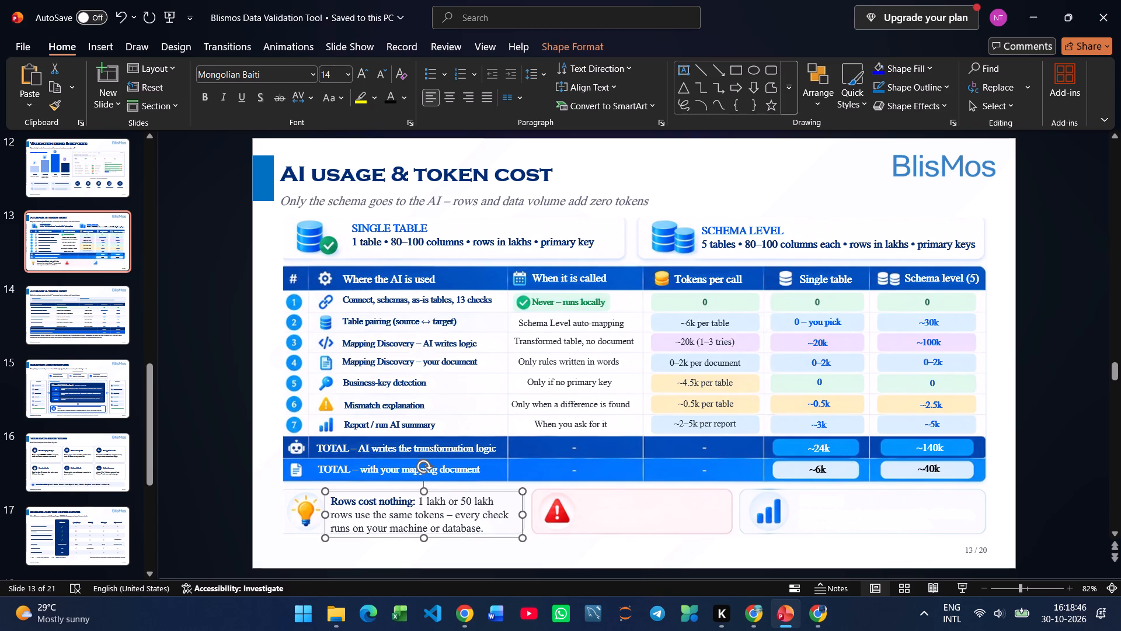
{"action": "left_click", "coordinate": [451, 492]}
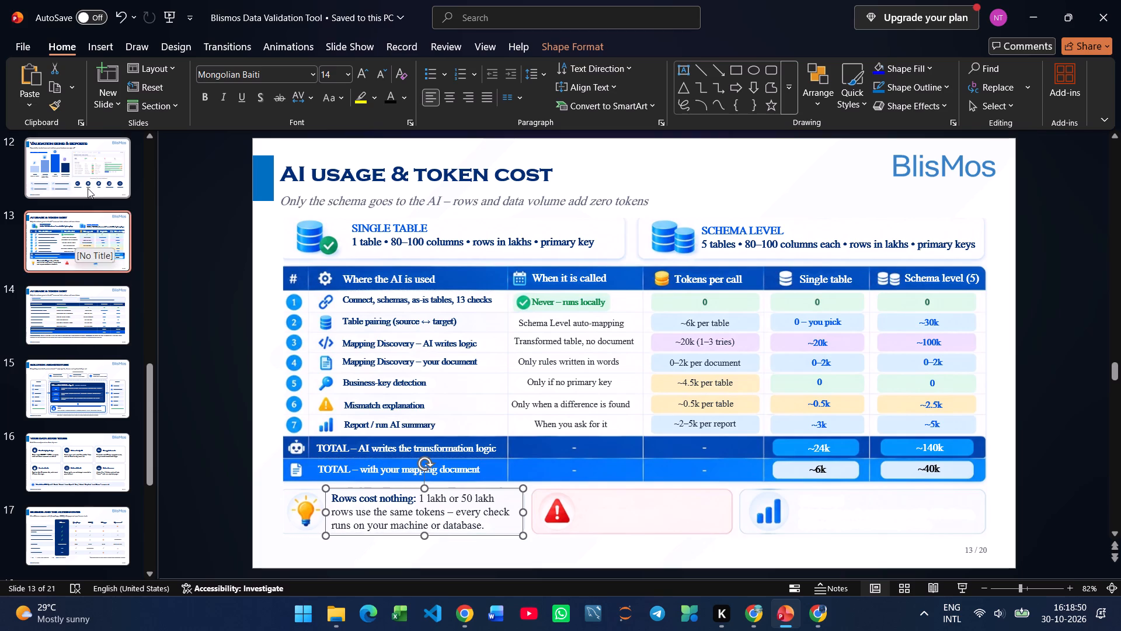
Check the reference design in ChatGPT, and copy the "Worst case" sentence from slide 14 to slide 13 at font size 14.
{"action": "left_click", "coordinate": [87, 333]}
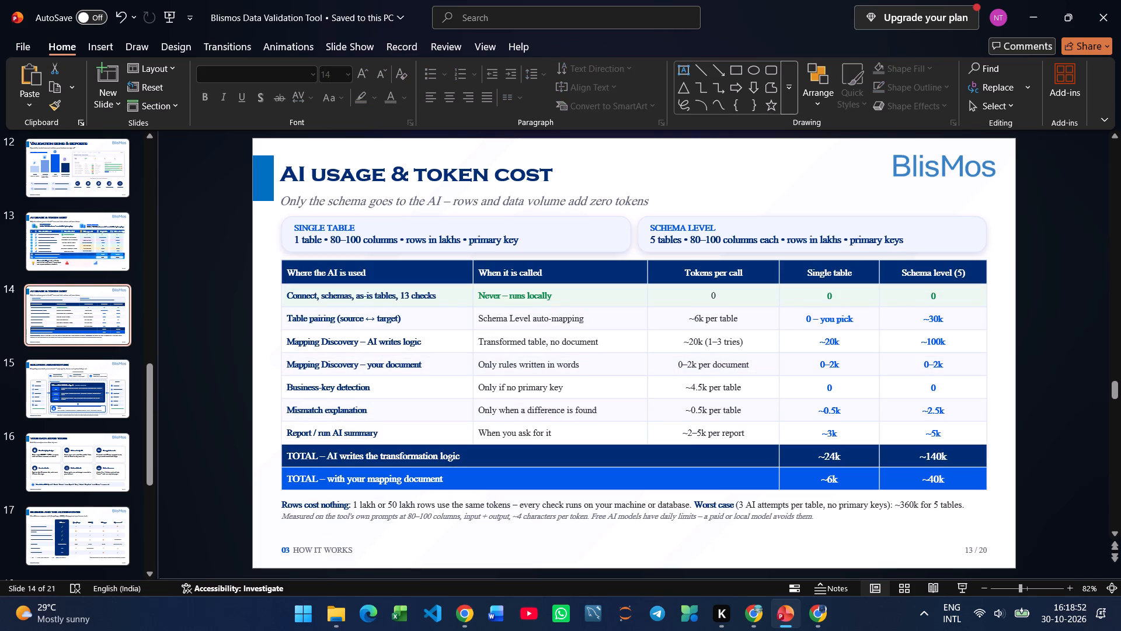
{"action": "left_click", "coordinate": [811, 612]}
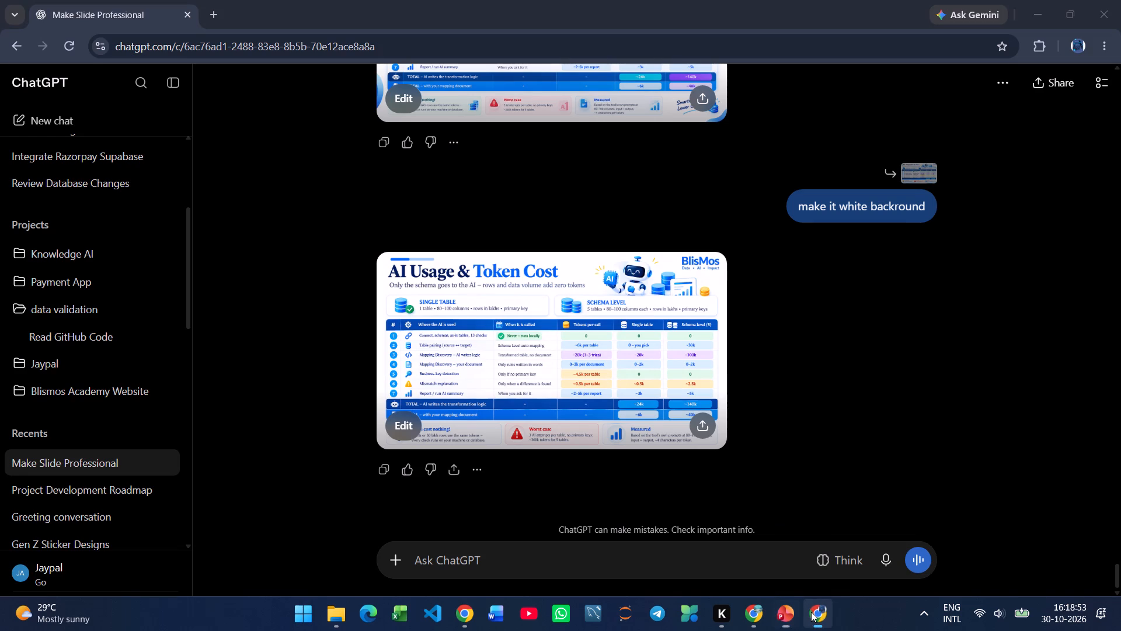
{"action": "left_click", "coordinate": [761, 614]}
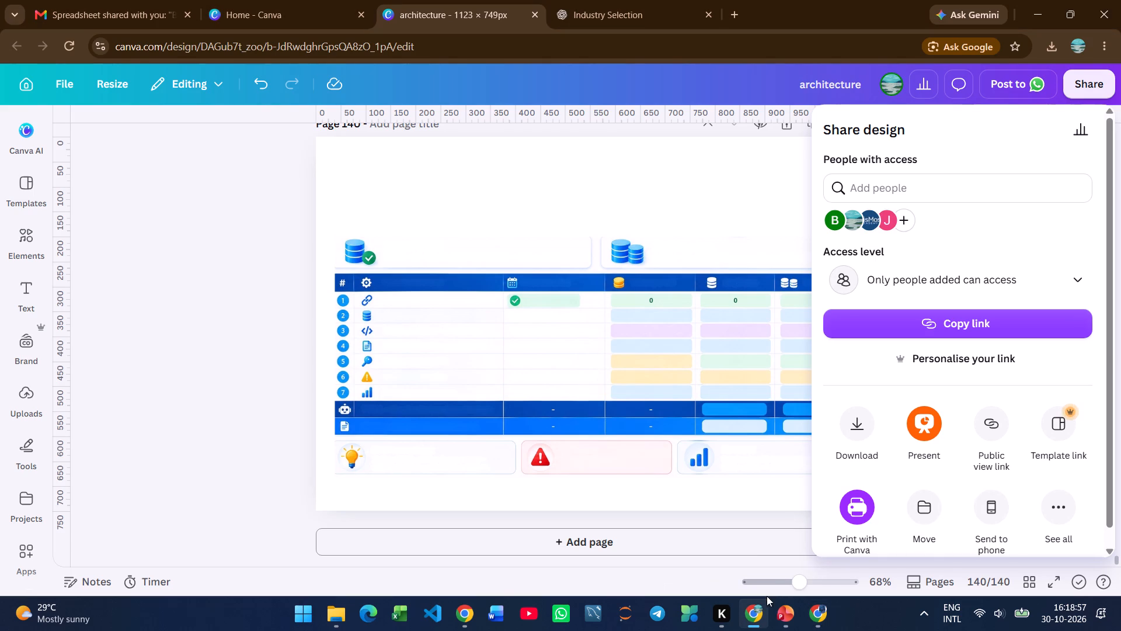
{"action": "left_click", "coordinate": [785, 610]}
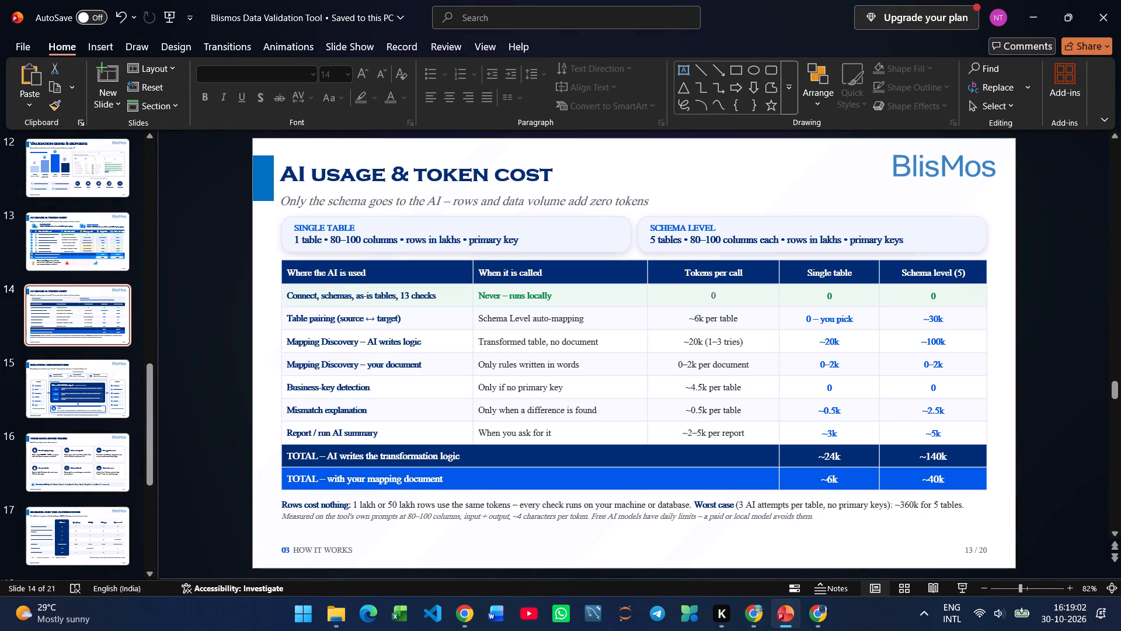
{"action": "left_click_drag", "start_coordinate": [694, 501], "coordinate": [736, 508]}
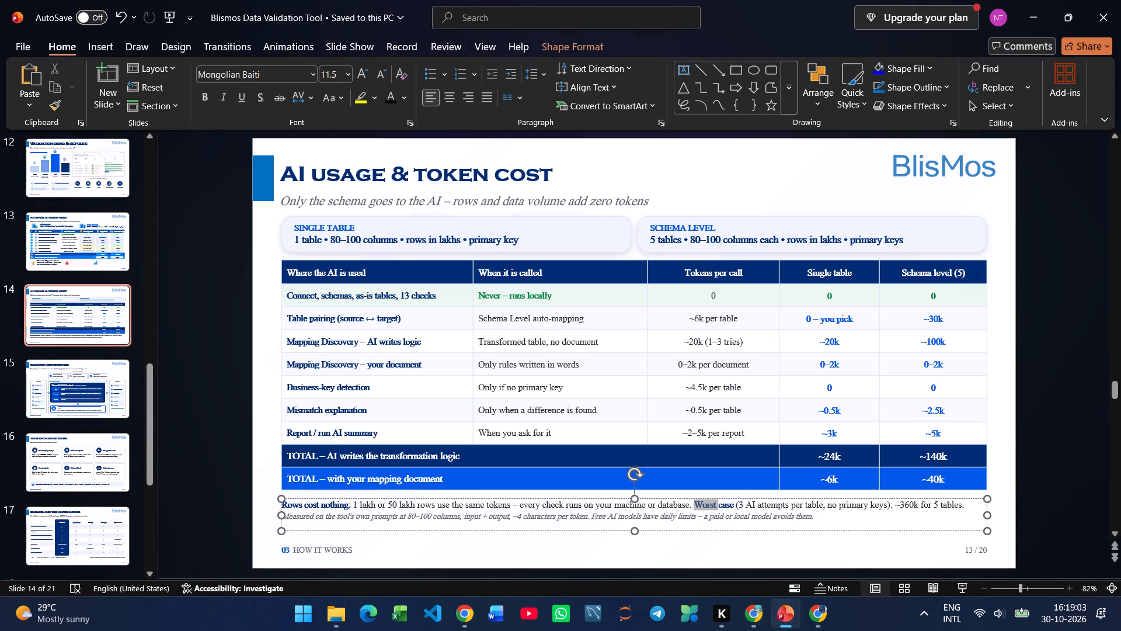
{"action": "left_click_drag", "start_coordinate": [736, 508], "coordinate": [969, 505]}
{"action": "key", "text": "ctrl+c"}
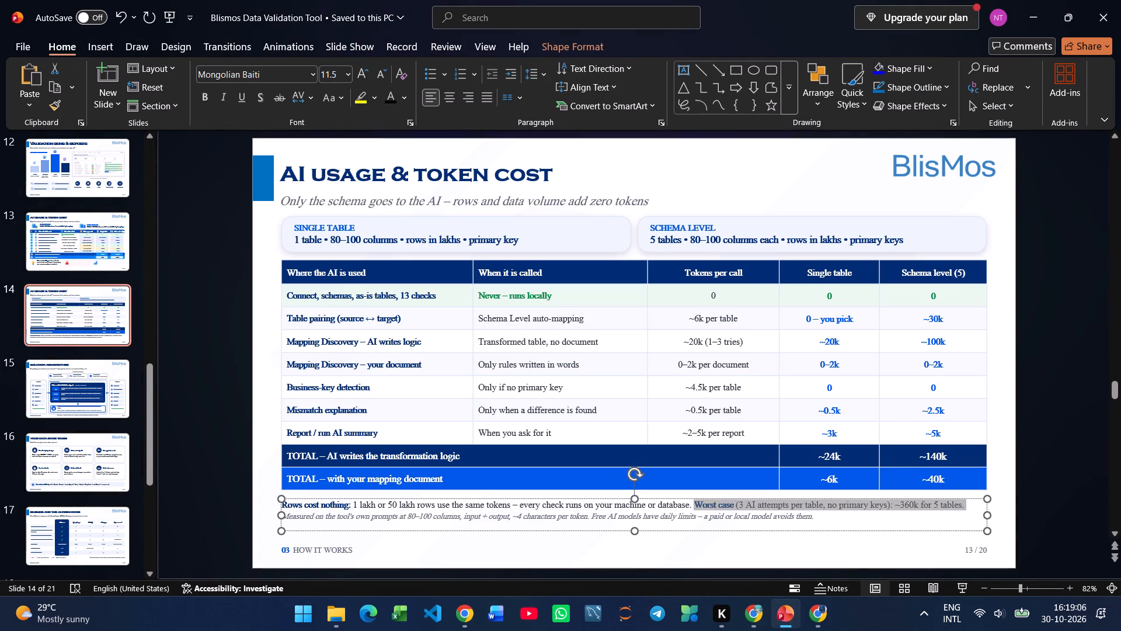
{"action": "left_click", "coordinate": [107, 256]}
{"action": "key", "text": "ctrl+v"}
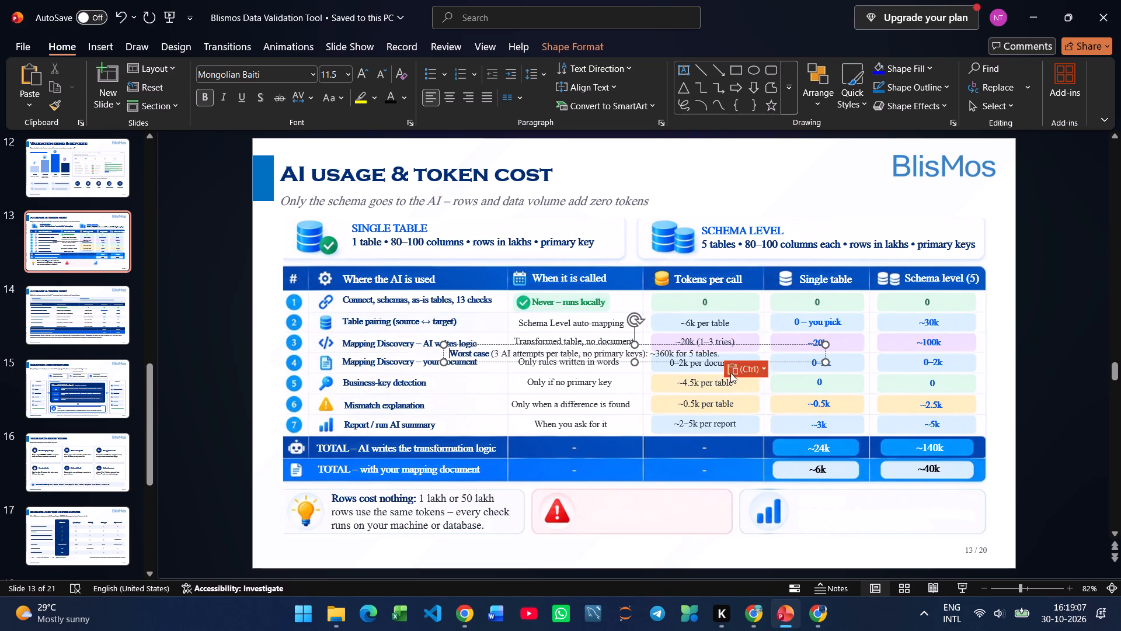
{"action": "left_click", "coordinate": [804, 363]}
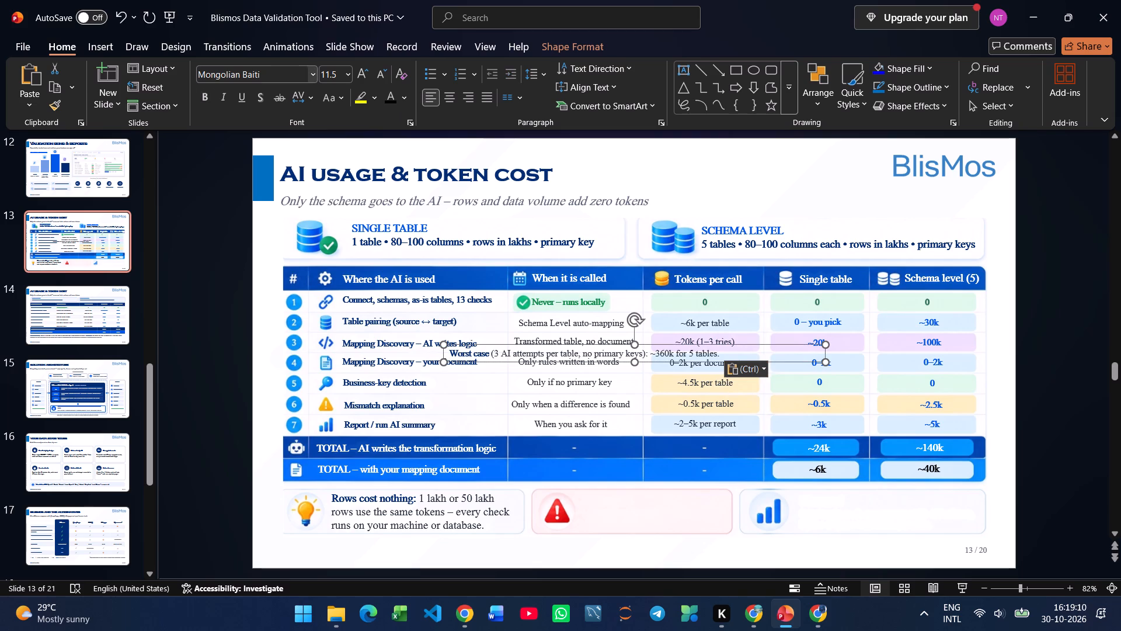
{"action": "left_click", "coordinate": [333, 72]}
{"action": "type", "text": "14"}
{"action": "key", "text": "Return"}
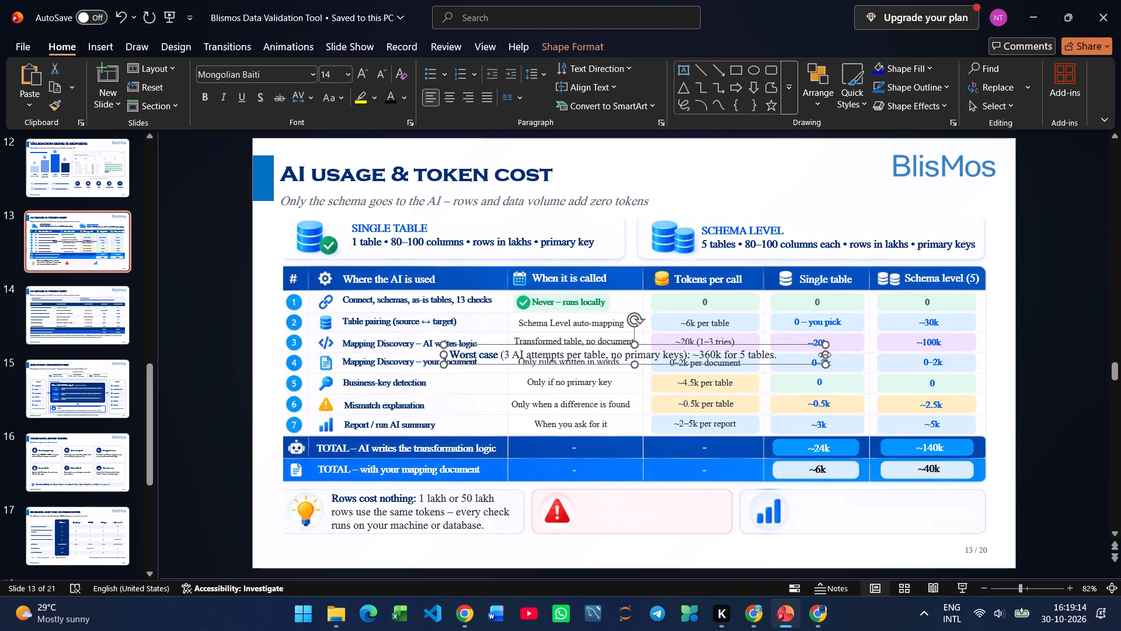
Narrow the "Worst case" text box to three lines and fit it beside the warning icon in the pink card.
{"action": "left_click_drag", "start_coordinate": [824, 355], "coordinate": [713, 358]}
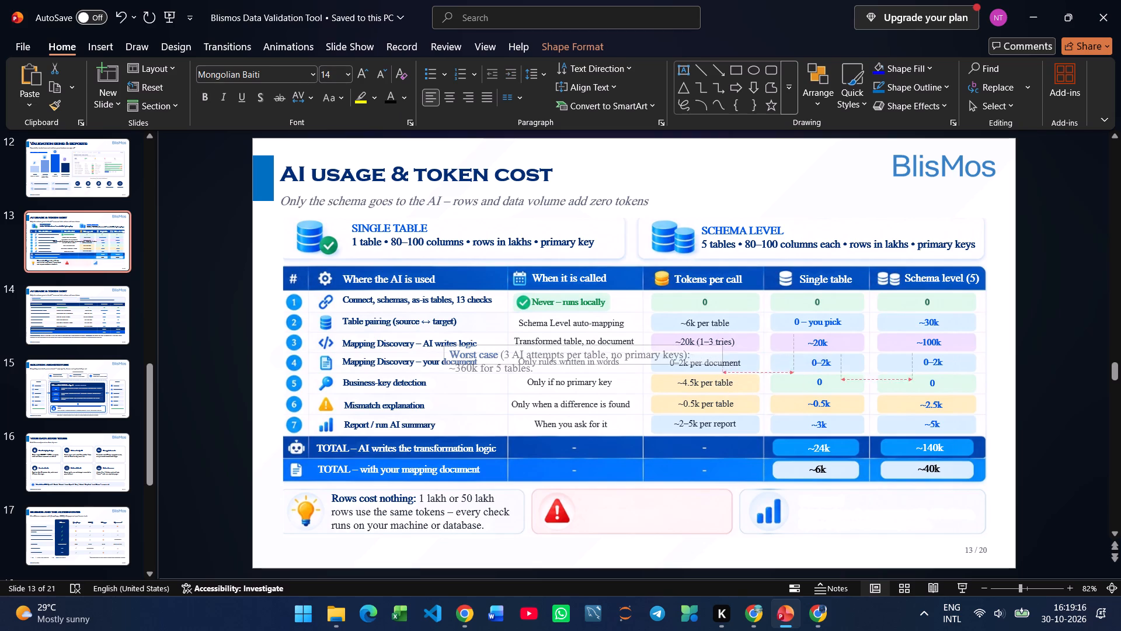
{"action": "left_click_drag", "start_coordinate": [713, 358], "coordinate": [647, 366]}
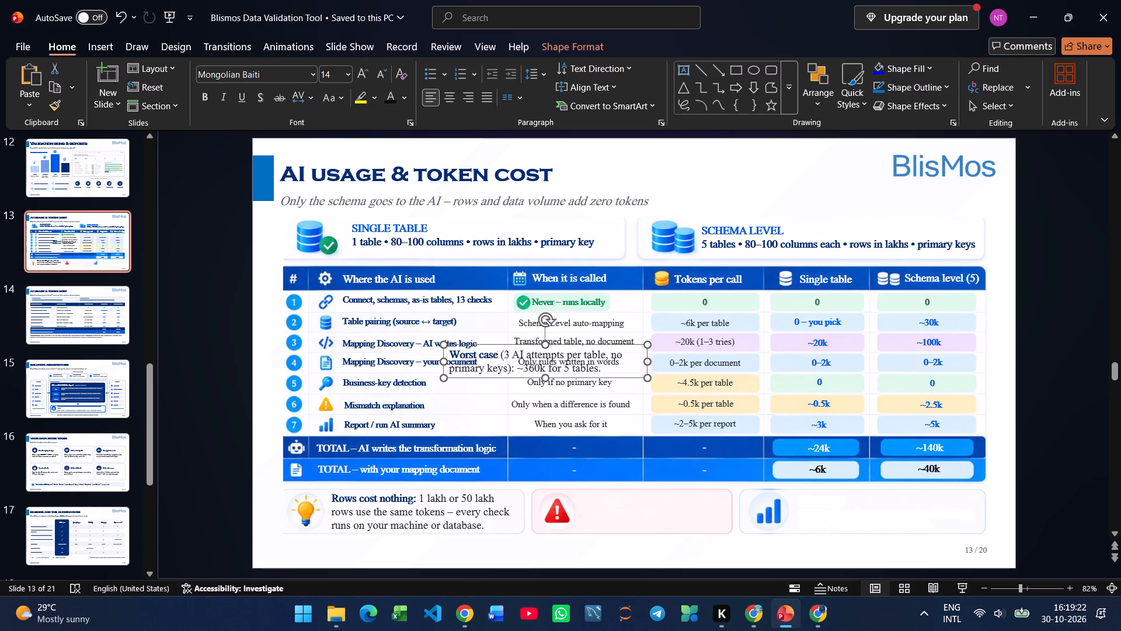
{"action": "left_click_drag", "start_coordinate": [603, 379], "coordinate": [718, 524]}
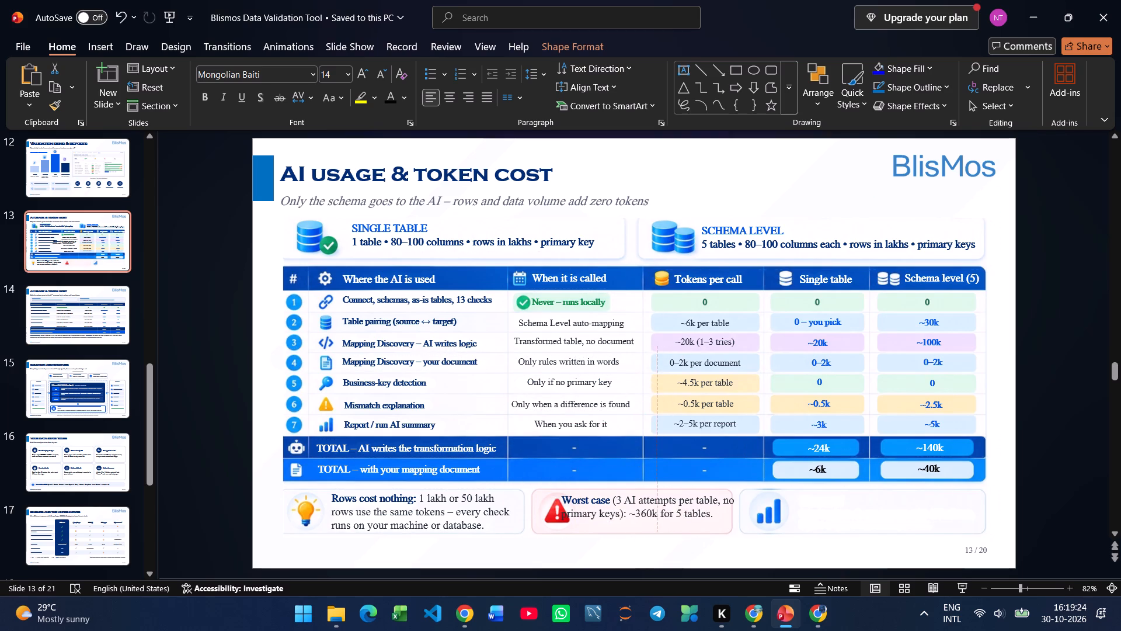
{"action": "left_click_drag", "start_coordinate": [718, 524], "coordinate": [730, 525]}
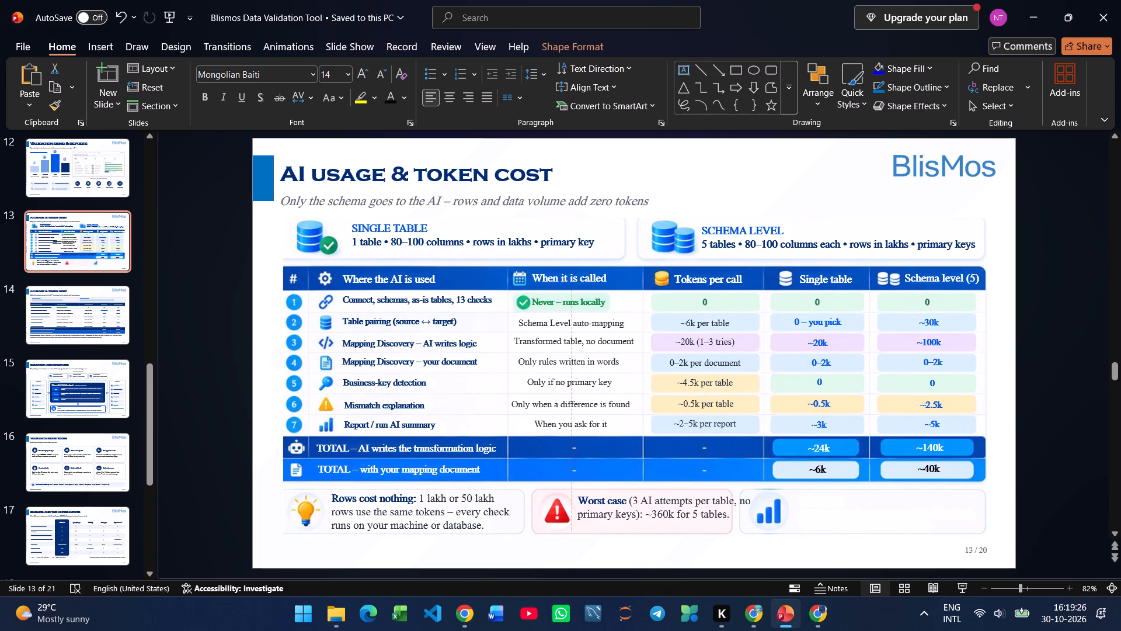
{"action": "left_click_drag", "start_coordinate": [730, 525], "coordinate": [732, 524]}
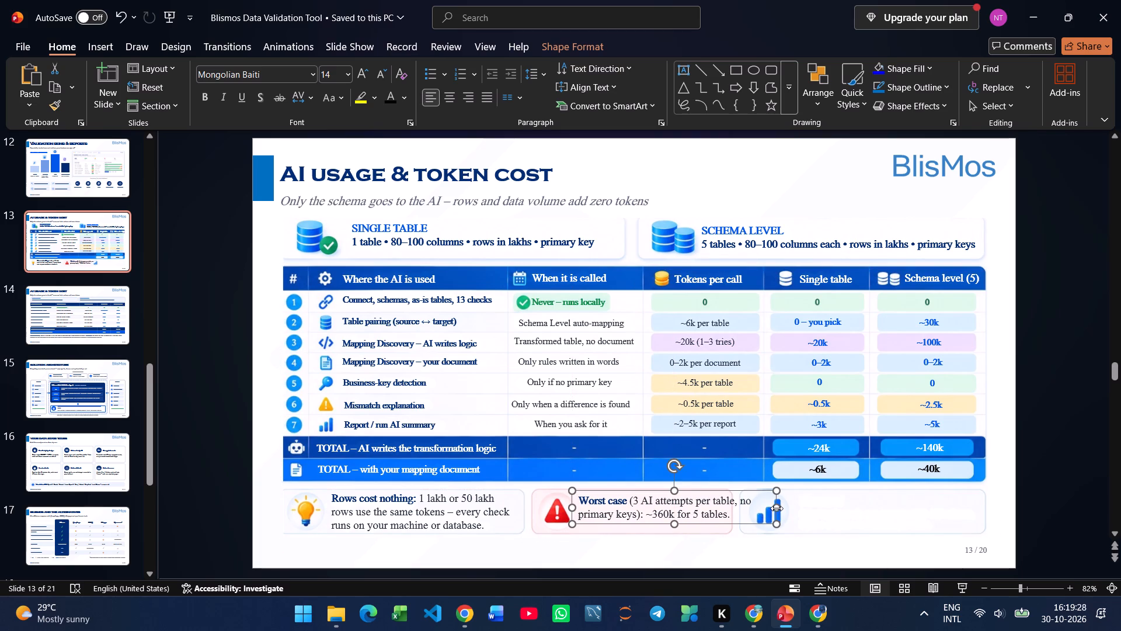
{"action": "left_click_drag", "start_coordinate": [777, 508], "coordinate": [726, 519]}
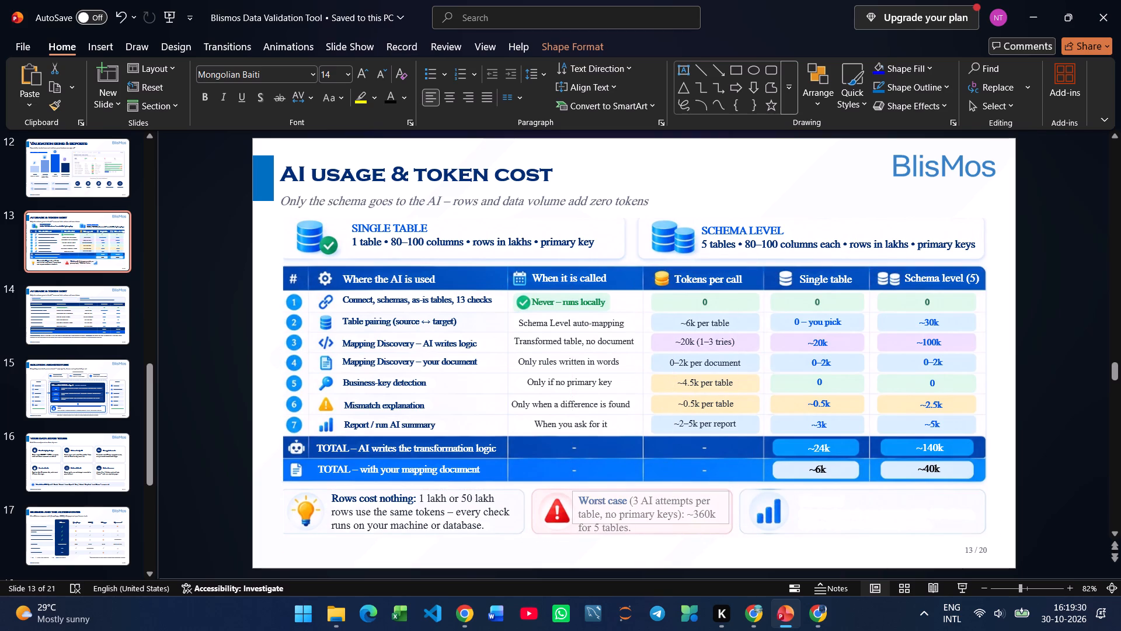
{"action": "left_click_drag", "start_coordinate": [726, 519], "coordinate": [725, 519]}
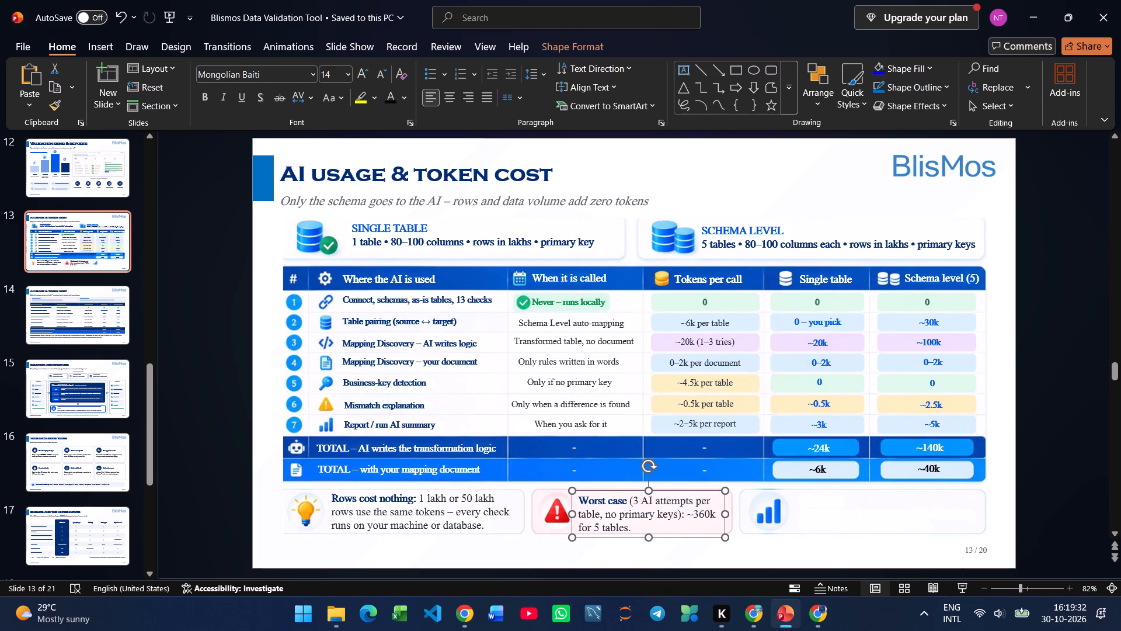
{"action": "left_click", "coordinate": [708, 539]}
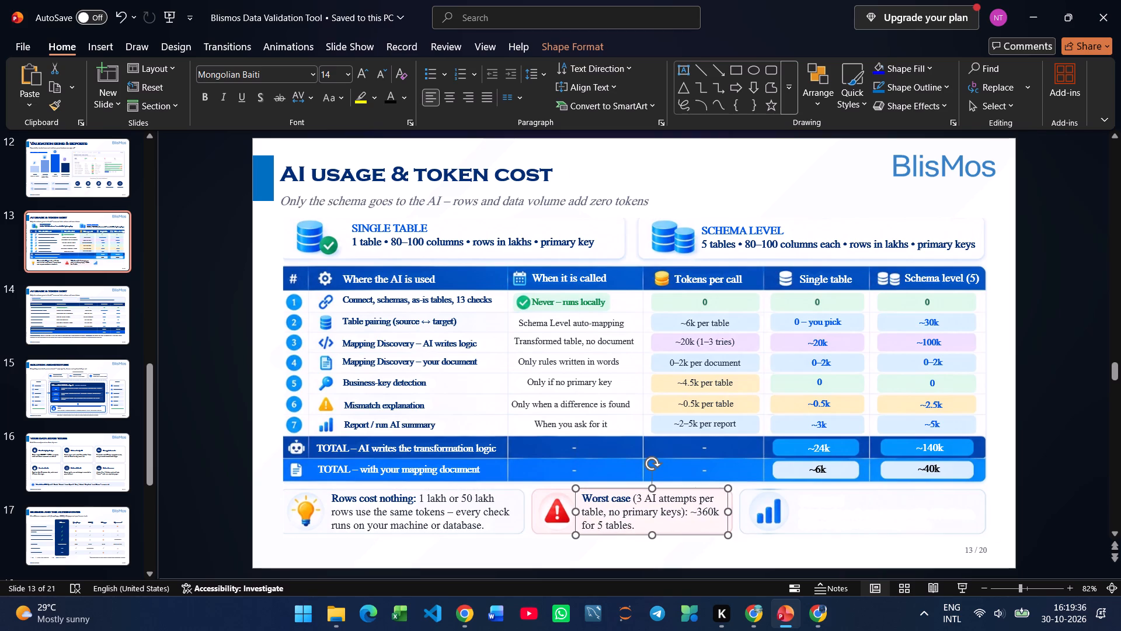
Copy the italic "Measured on the tool's own prompts" footnote from slide 14 to slide 13.
{"action": "left_click", "coordinate": [65, 317]}
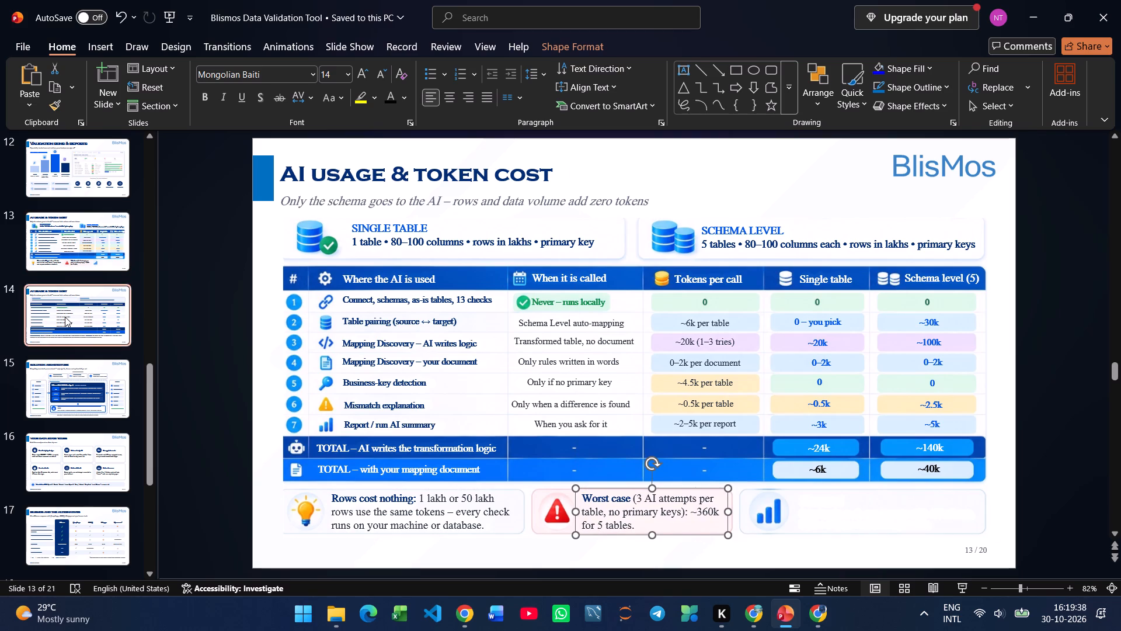
{"action": "left_click_drag", "start_coordinate": [282, 518], "coordinate": [834, 540]}
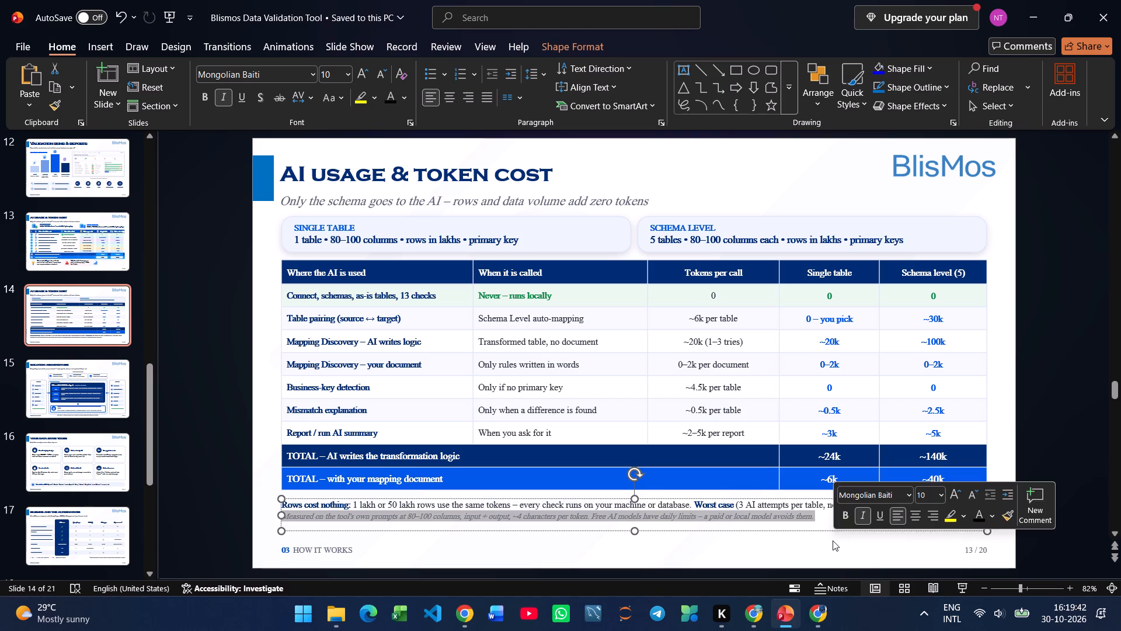
{"action": "key", "text": "ctrl+c"}
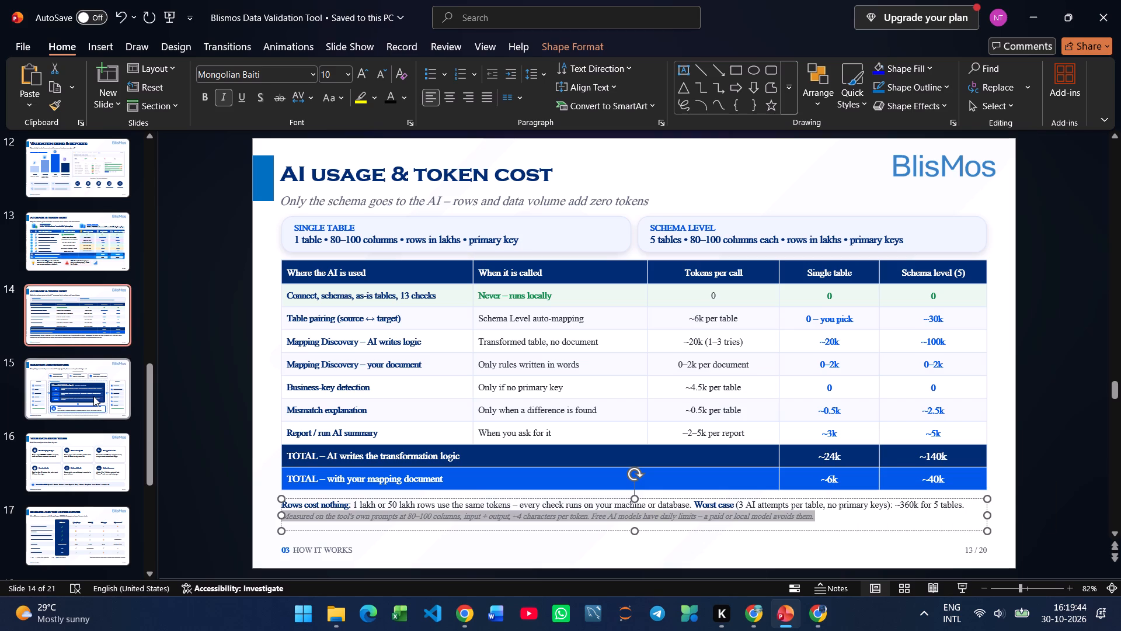
{"action": "left_click", "coordinate": [67, 248]}
{"action": "key", "text": "ctrl+v"}
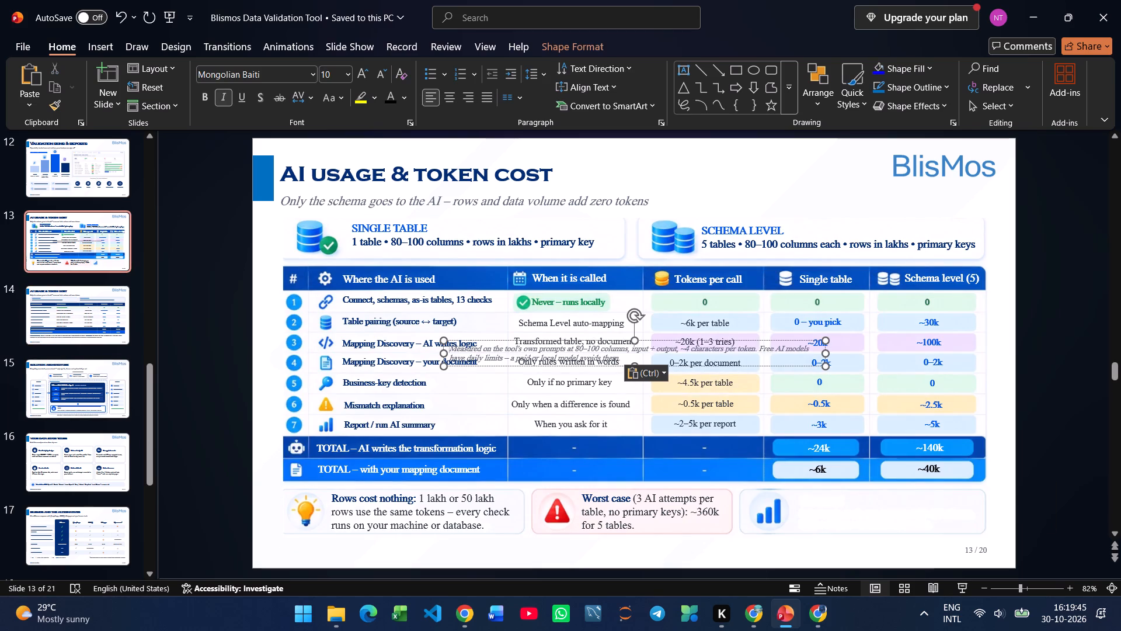
Set the pasted "Measured on the tool's own prompts" text to font size 12.
{"action": "left_click", "coordinate": [785, 366]}
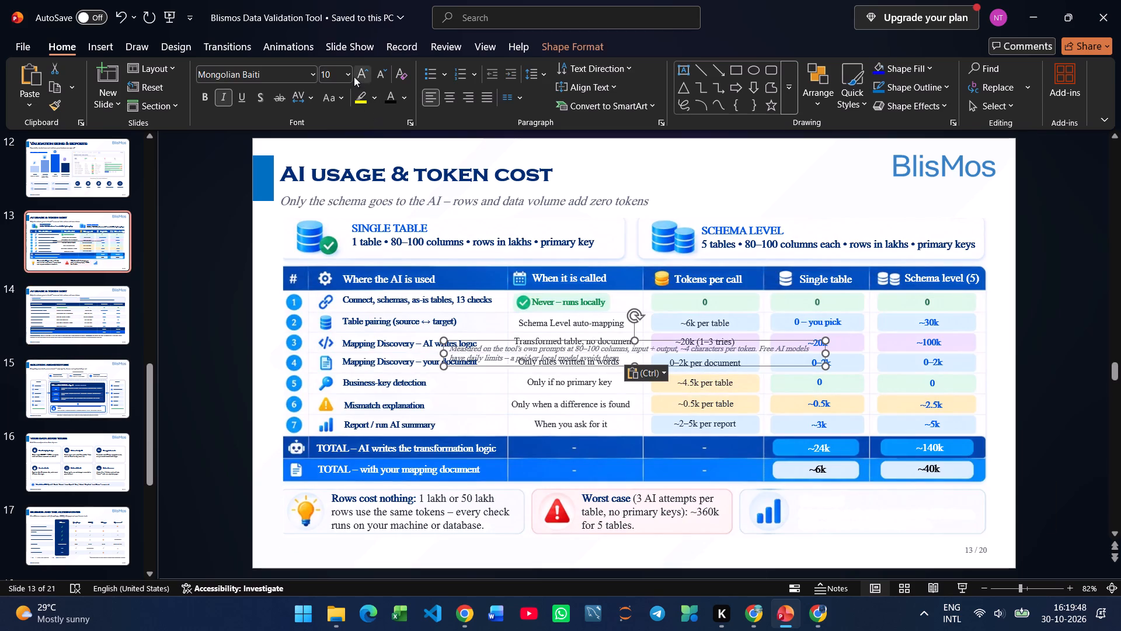
{"action": "left_click", "coordinate": [352, 72]}
{"action": "left_click", "coordinate": [362, 72]}
{"action": "left_click", "coordinate": [362, 72]}
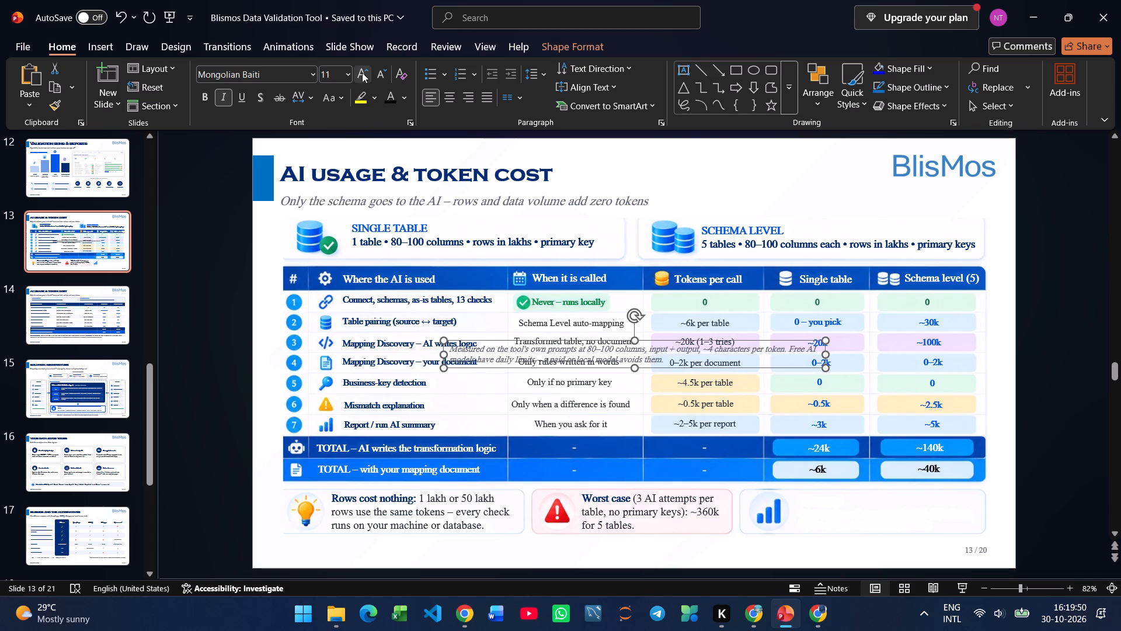
{"action": "left_click", "coordinate": [362, 72]}
{"action": "left_click", "coordinate": [362, 72]}
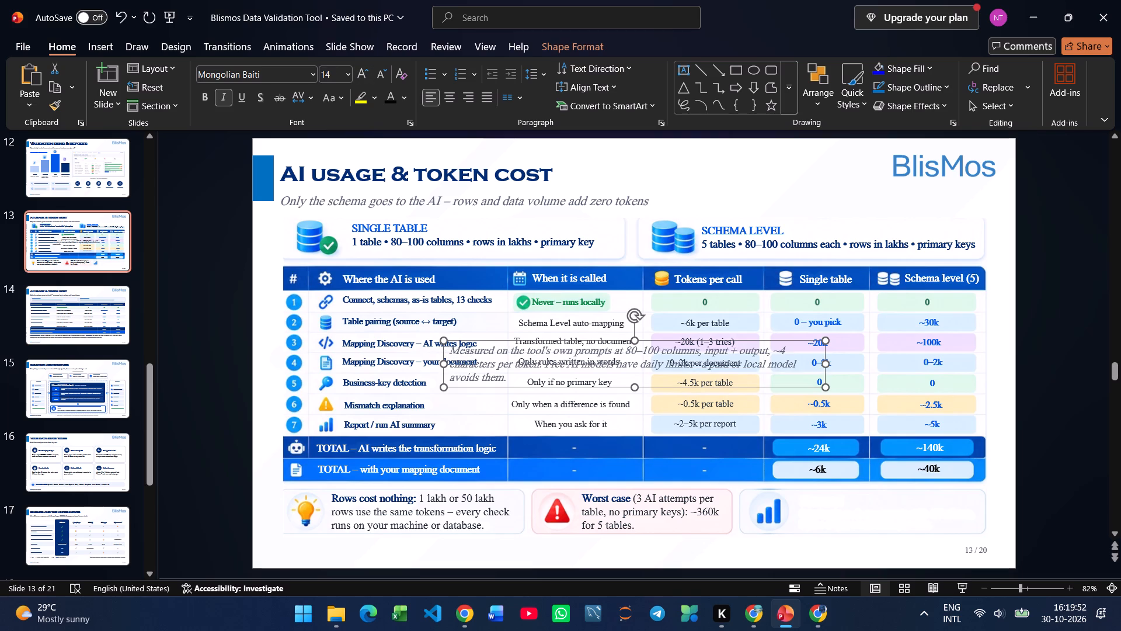
{"action": "left_click", "coordinate": [377, 81]}
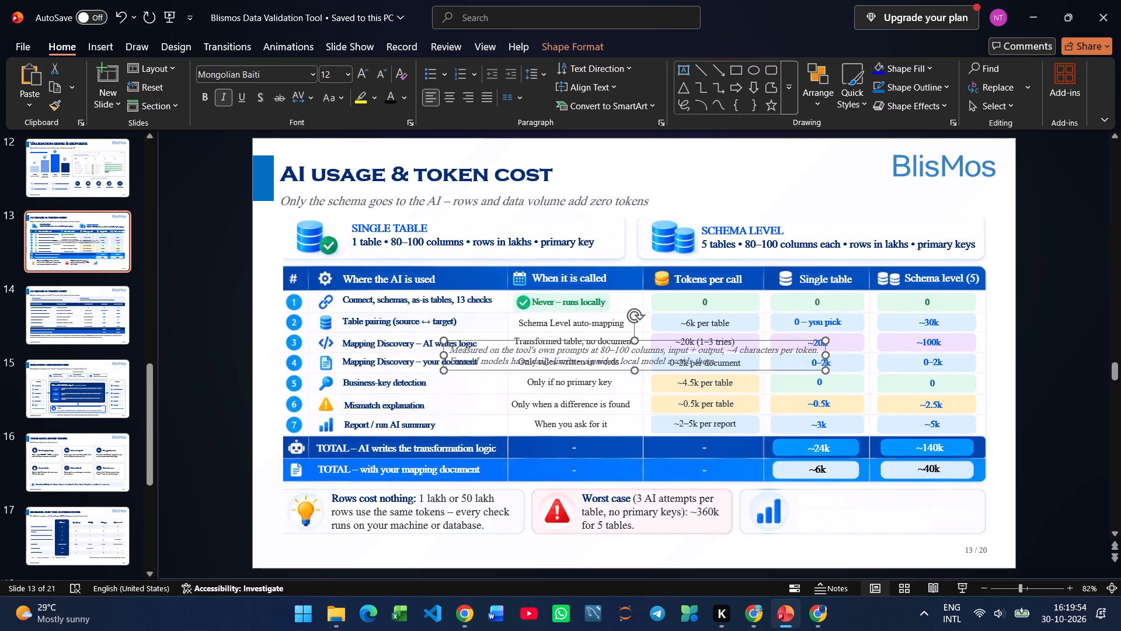
Narrow the "Measured on the tool's own prompts" text box to four lines and fit it beside the bar chart icon in the blank bottom card.
{"action": "left_click_drag", "start_coordinate": [827, 354], "coordinate": [671, 362]}
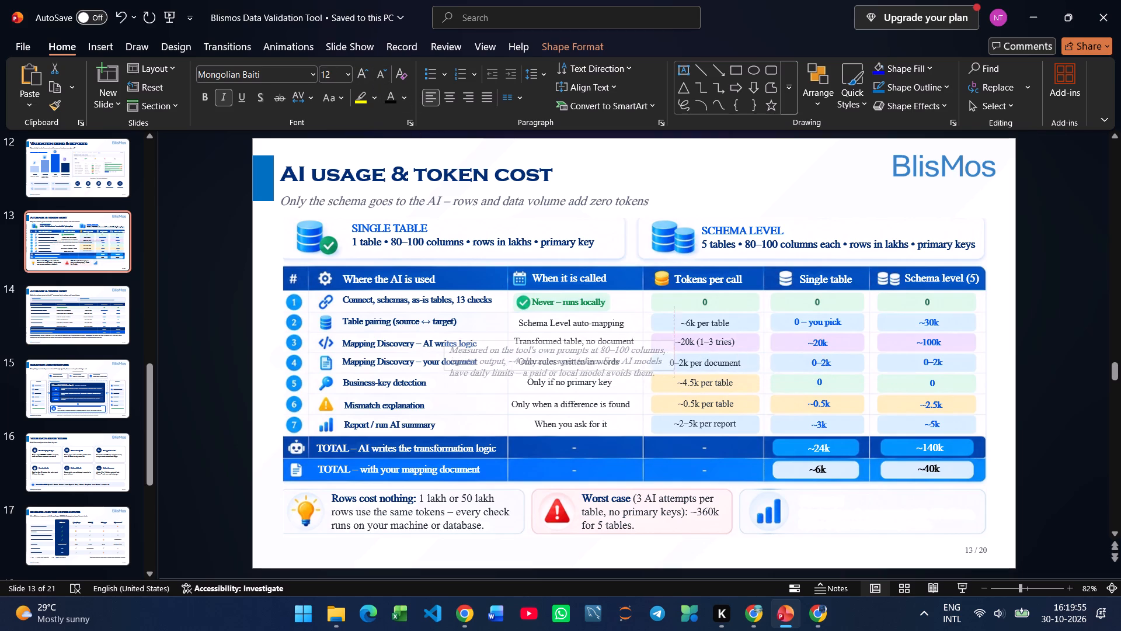
{"action": "left_click_drag", "start_coordinate": [671, 362], "coordinate": [701, 366]}
{"action": "left_click_drag", "start_coordinate": [633, 382], "coordinate": [633, 381]}
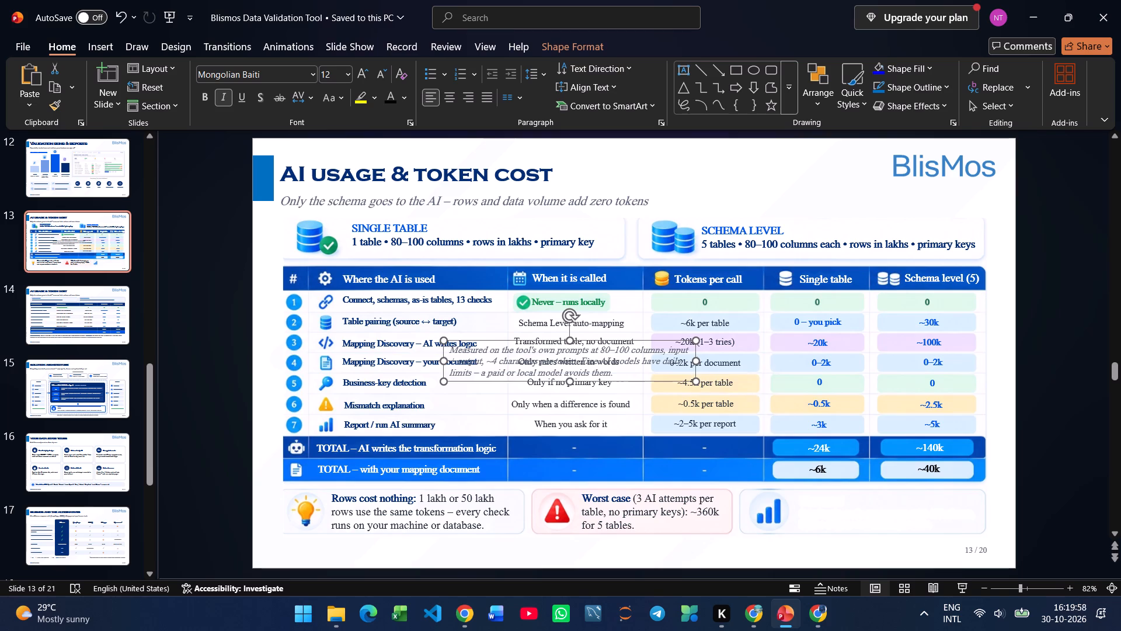
{"action": "left_click_drag", "start_coordinate": [633, 381], "coordinate": [977, 528]}
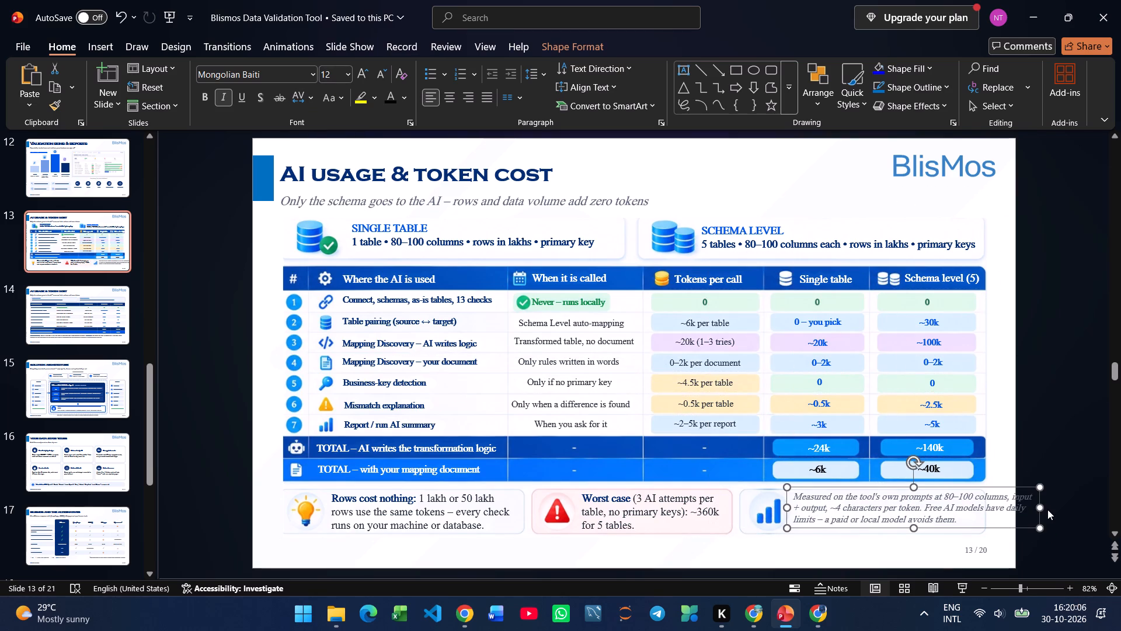
{"action": "left_click_drag", "start_coordinate": [1040, 508], "coordinate": [986, 512]}
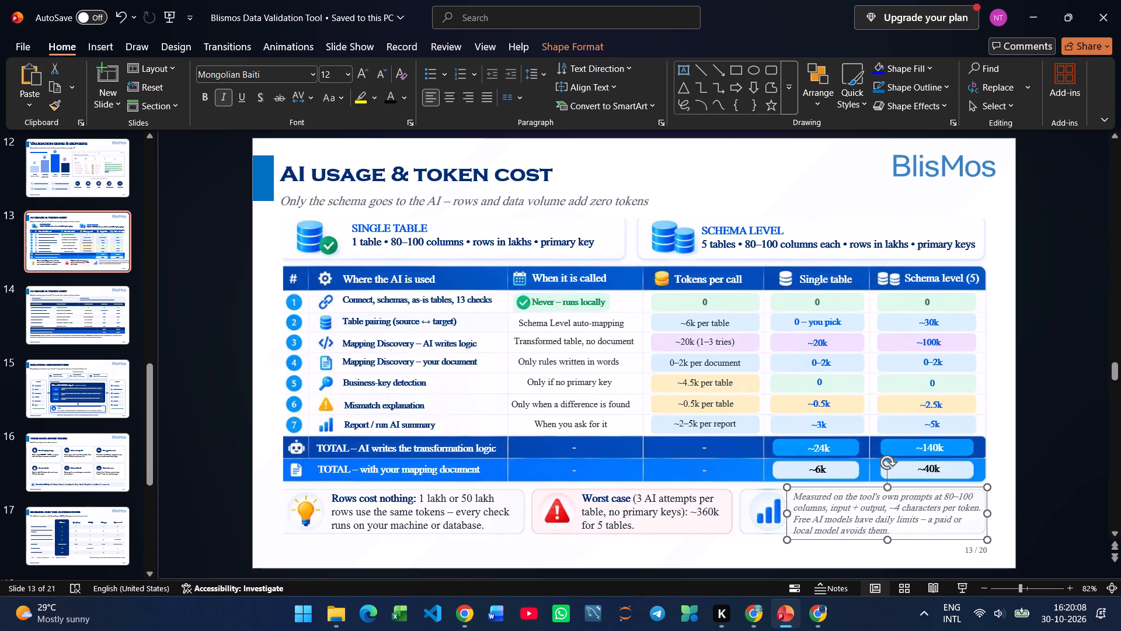
{"action": "left_click", "coordinate": [942, 544]}
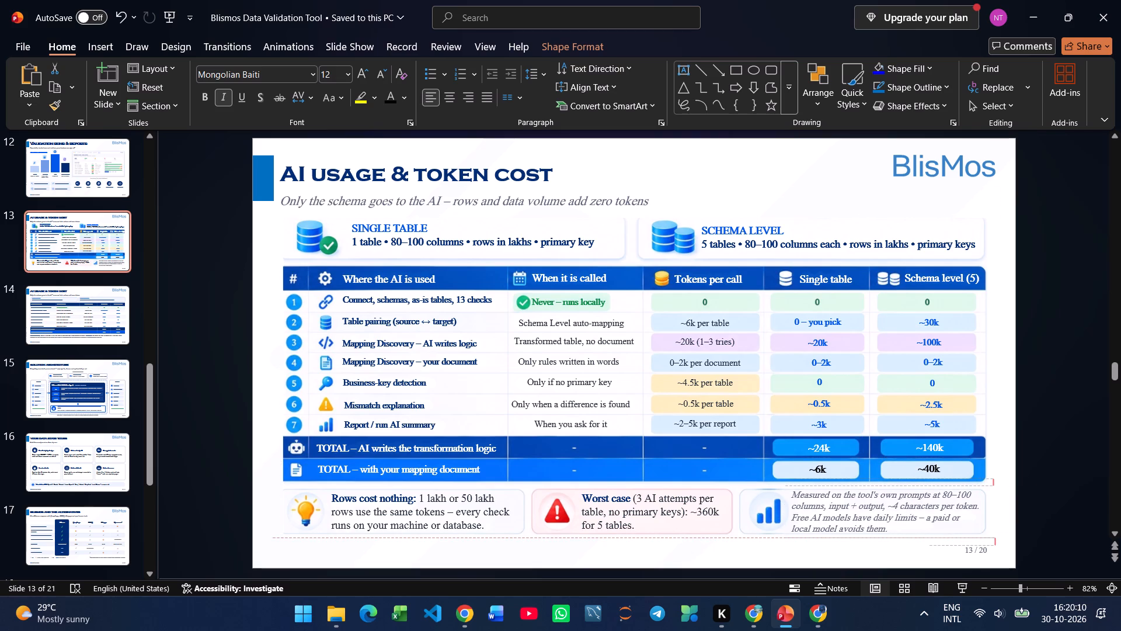
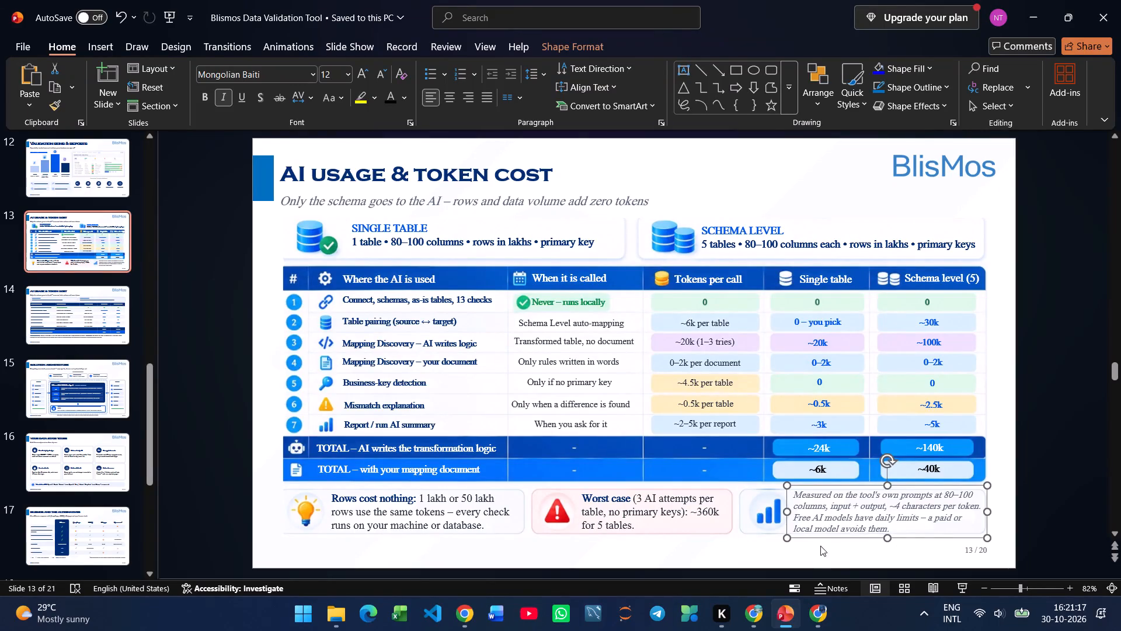
Deselect the footnote text box and save the presentation.
{"action": "left_click", "coordinate": [795, 549]}
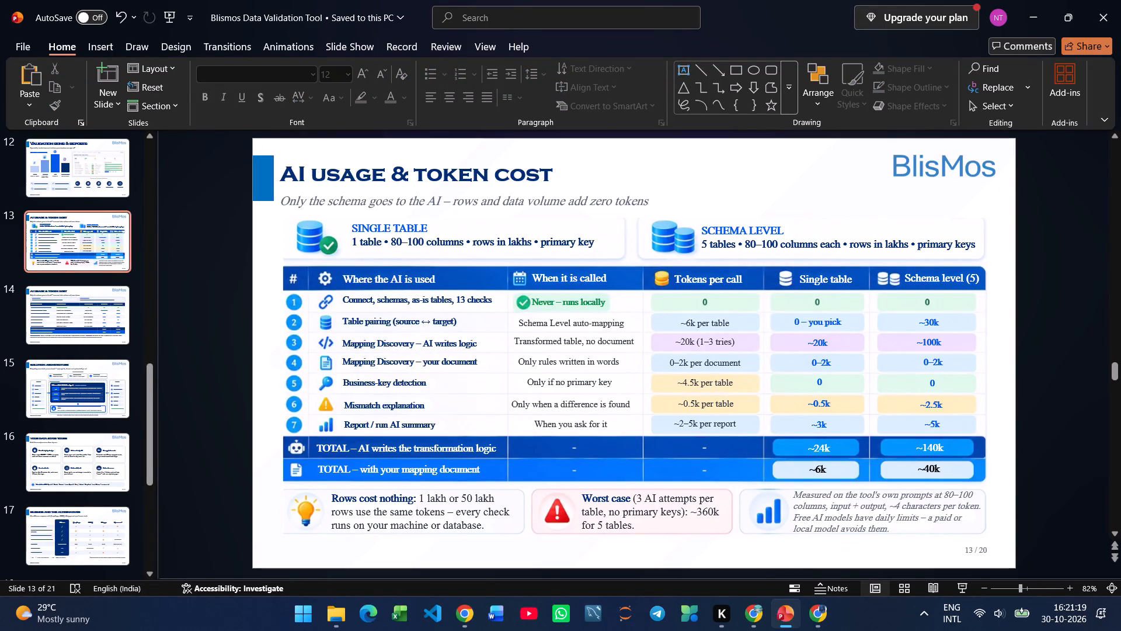
{"action": "key", "text": "ctrl+s"}
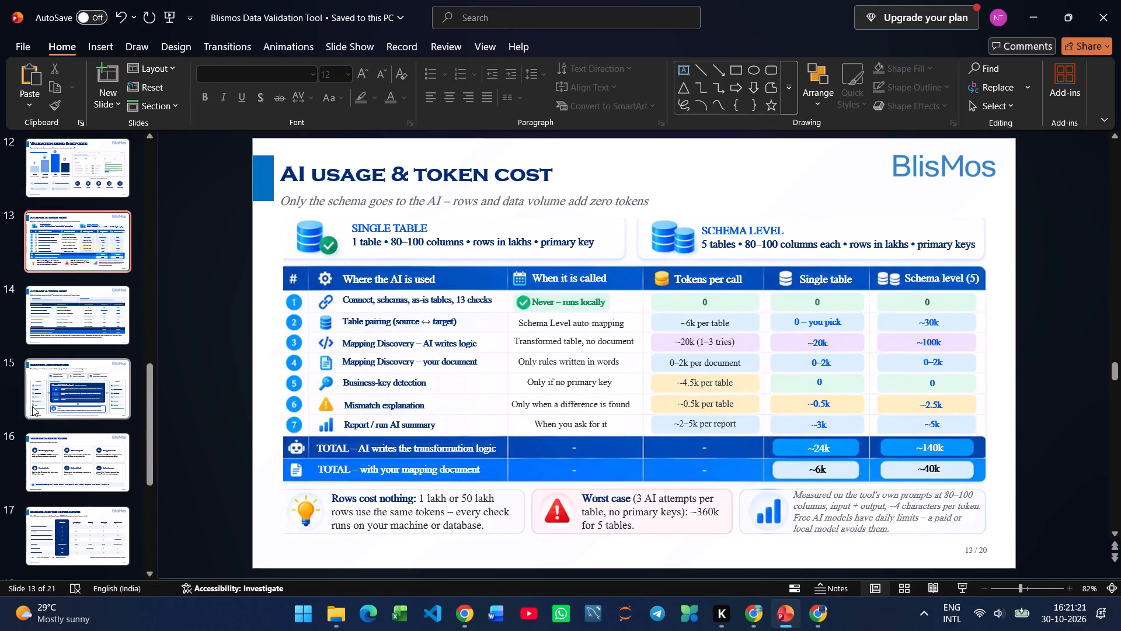
Delete the original AI Usage & Token Cost slide, slide 14, and save the presentation.
{"action": "left_click", "coordinate": [65, 325]}
{"action": "key", "text": "BackSpace"}
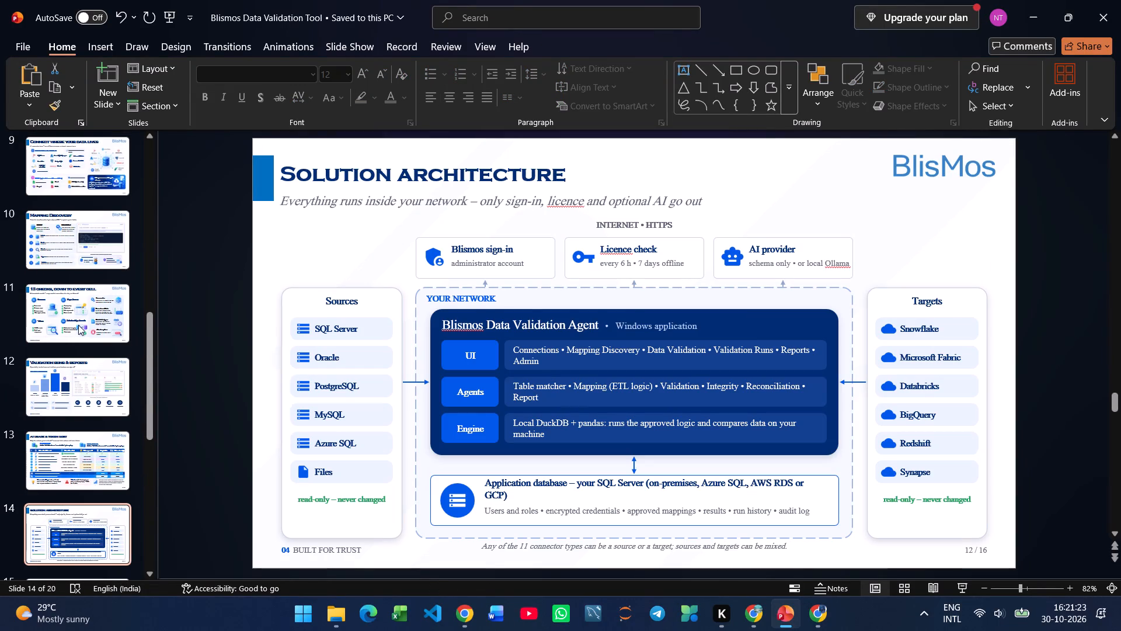
{"action": "key", "text": "ctrl+s"}
Check the title on slide 12, then enlarge the "AI usage & token cost" title on slide 13 to font size 36.
{"action": "left_click", "coordinate": [66, 258]}
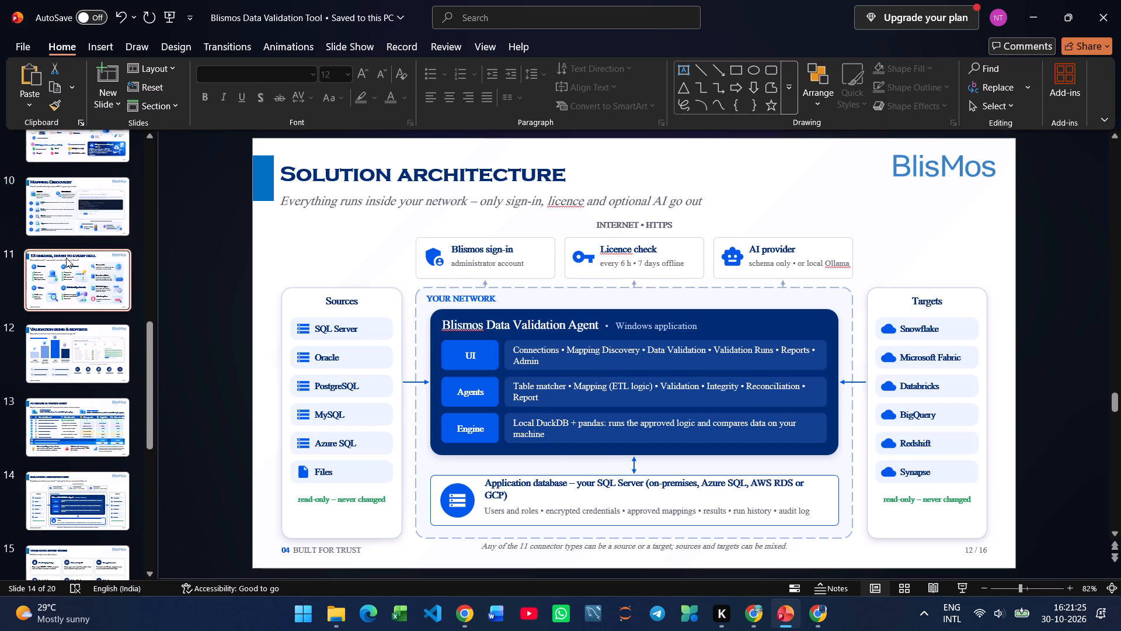
{"action": "left_click", "coordinate": [102, 351]}
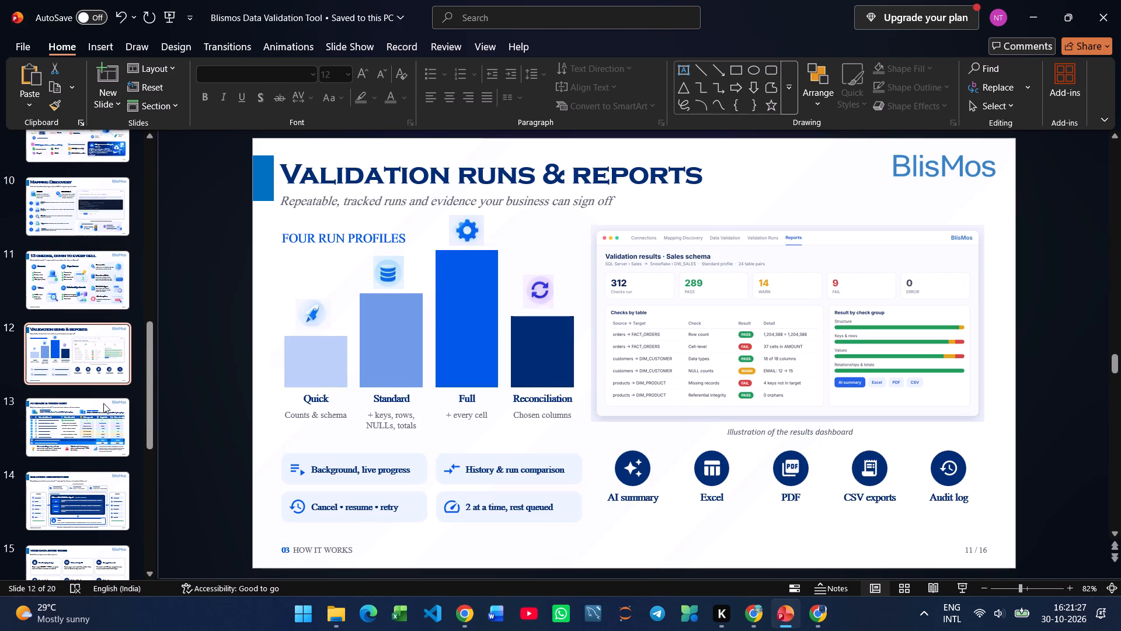
{"action": "left_click", "coordinate": [93, 429]}
{"action": "left_click", "coordinate": [371, 179]}
{"action": "left_click", "coordinate": [370, 190]}
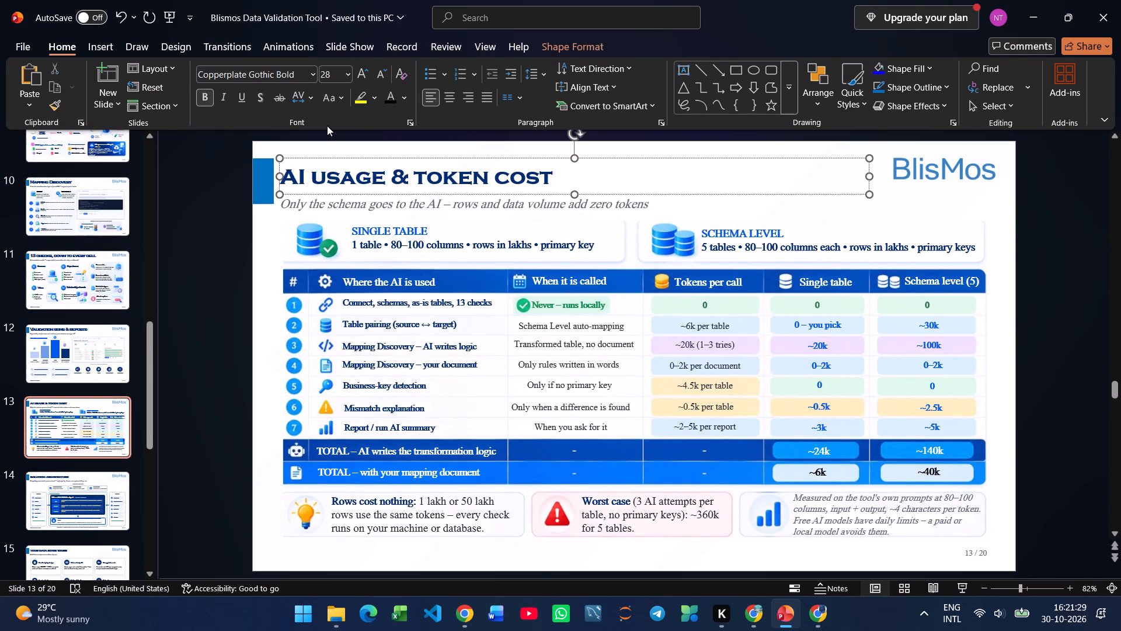
{"action": "double_click", "coordinate": [362, 72]}
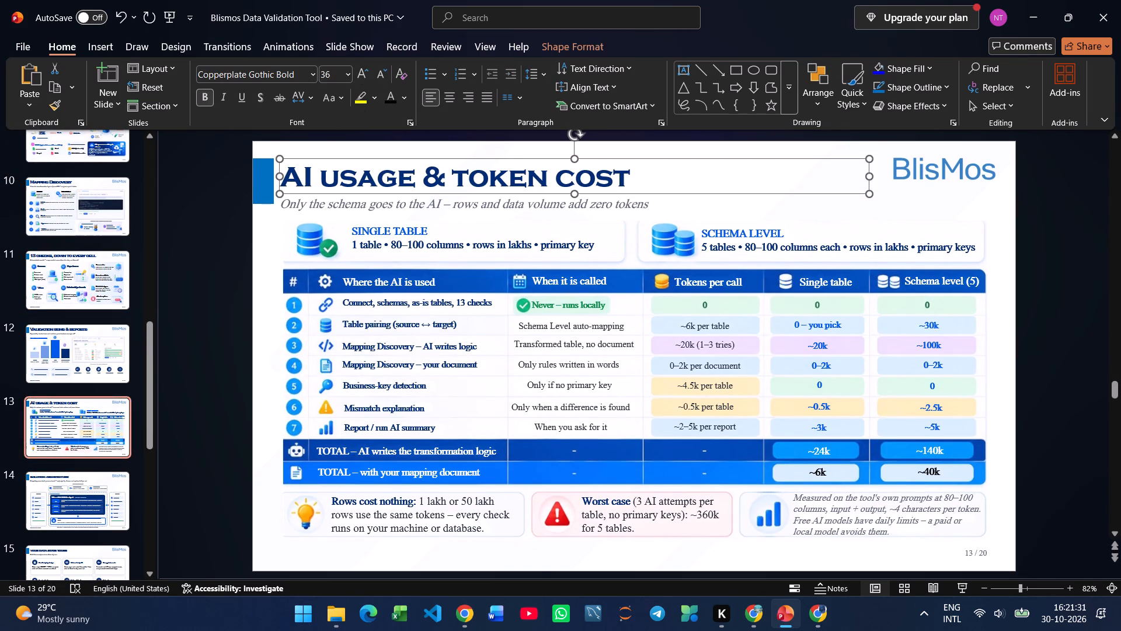